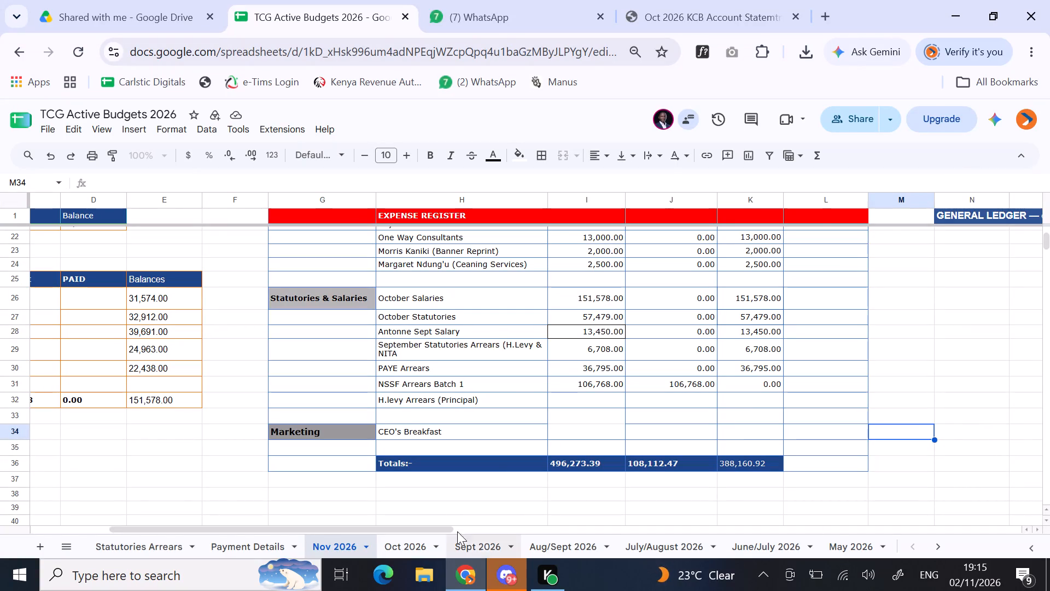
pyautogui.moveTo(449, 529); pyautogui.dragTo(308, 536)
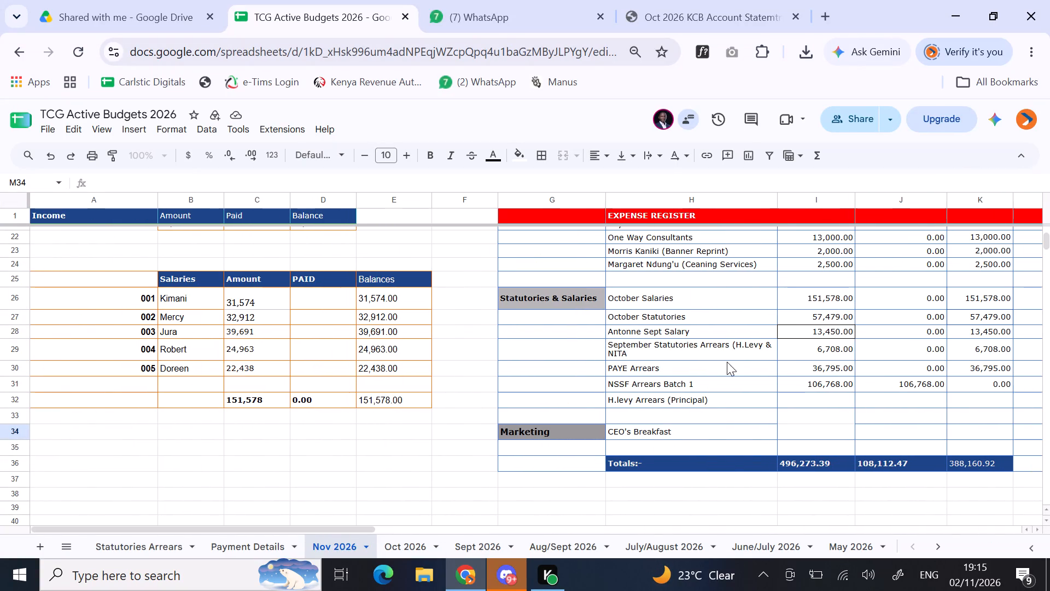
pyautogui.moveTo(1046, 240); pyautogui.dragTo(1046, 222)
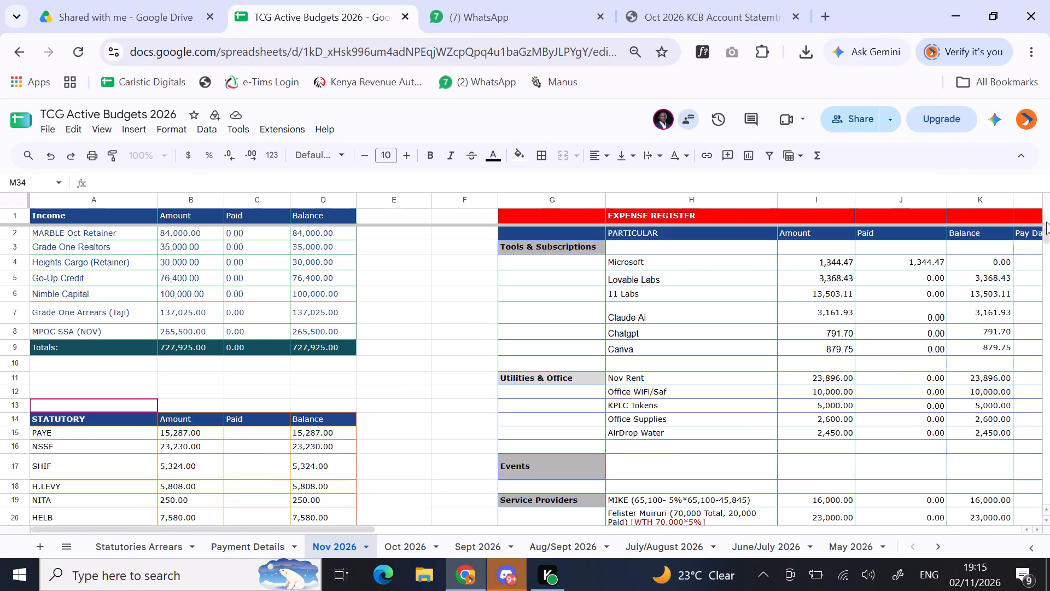
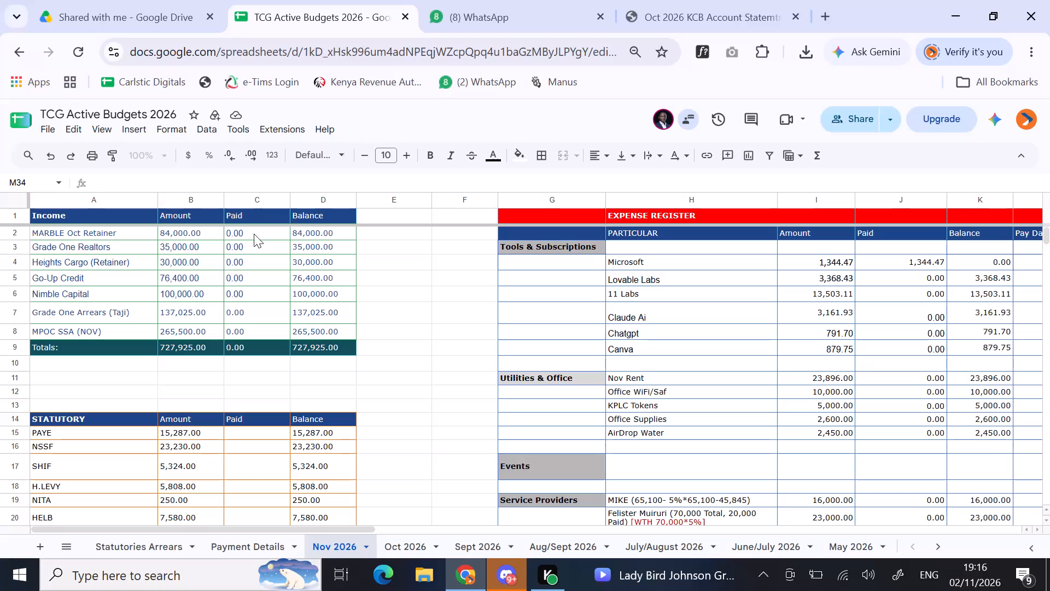
# In the Income table's Paid column, enter 84000 for MARBLE Oct Retainer and 76400 for Go-Up Credit.
pyautogui.click(254, 234)
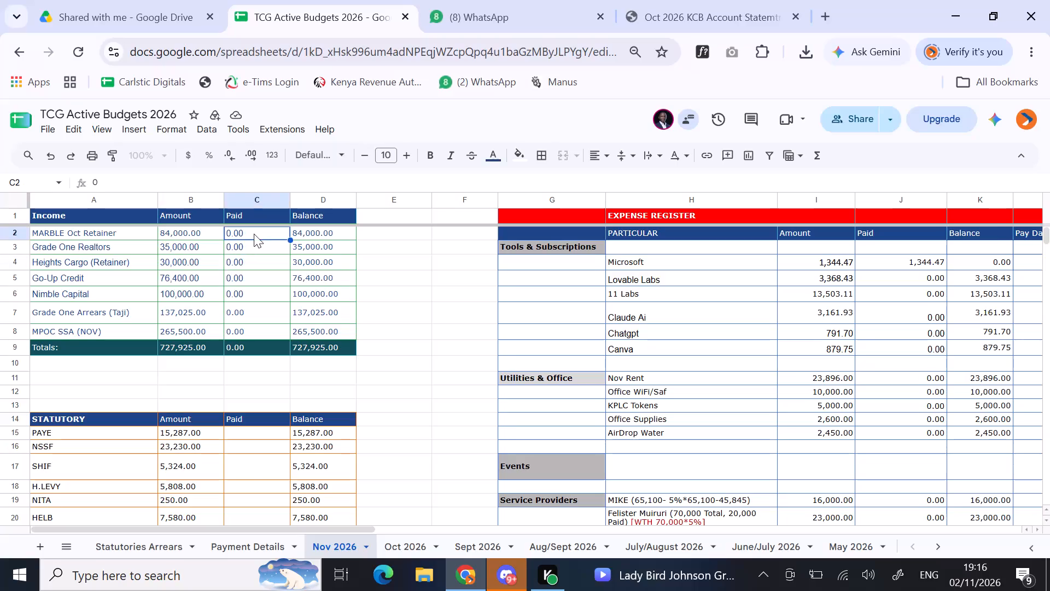
pyautogui.write('84000')
pyautogui.press('Return')
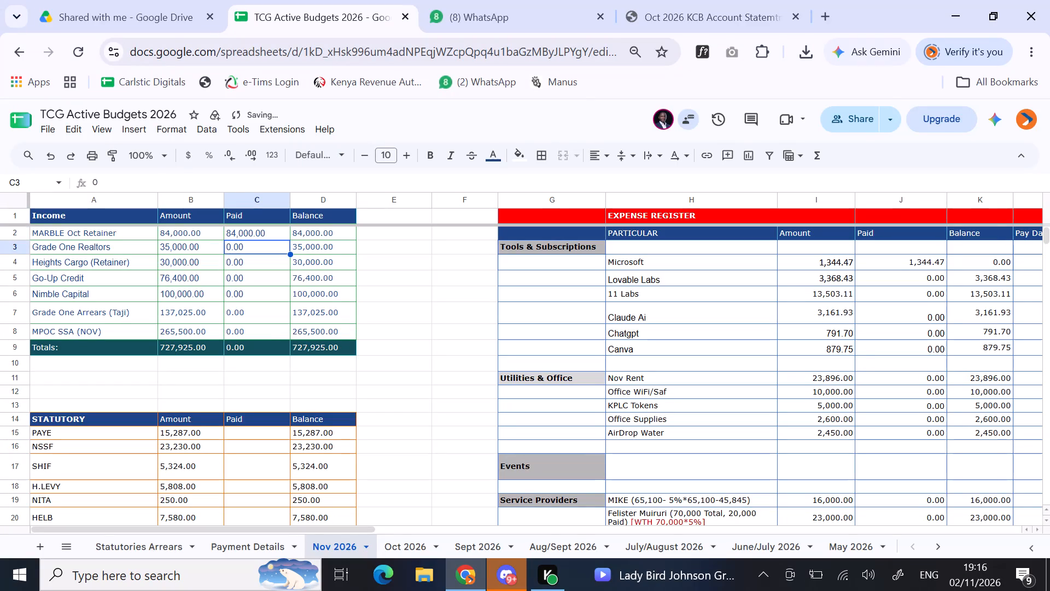
pyautogui.click(256, 275)
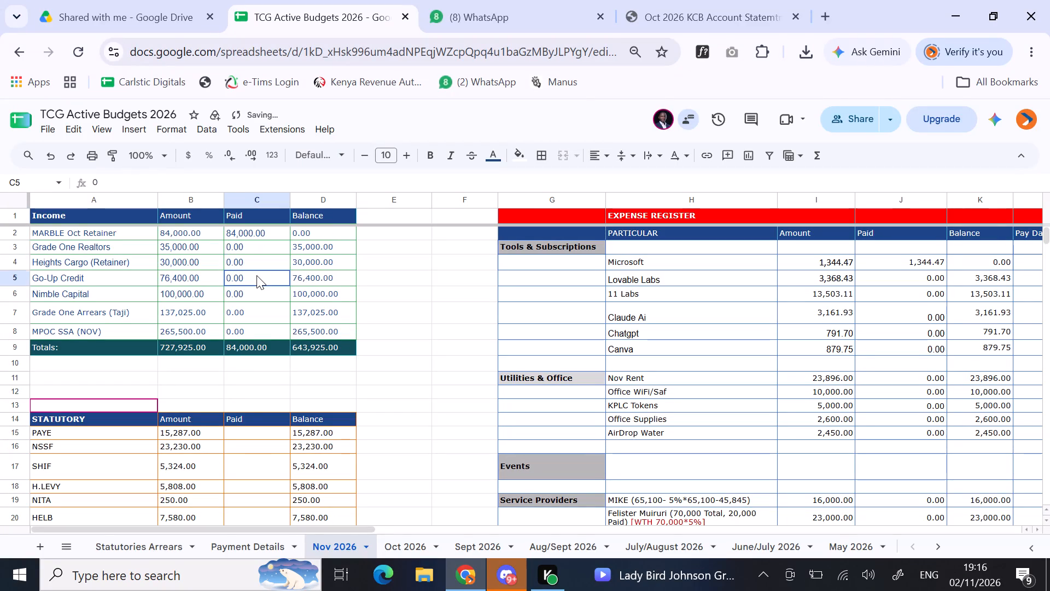
pyautogui.write('76400')
pyautogui.press('Return')
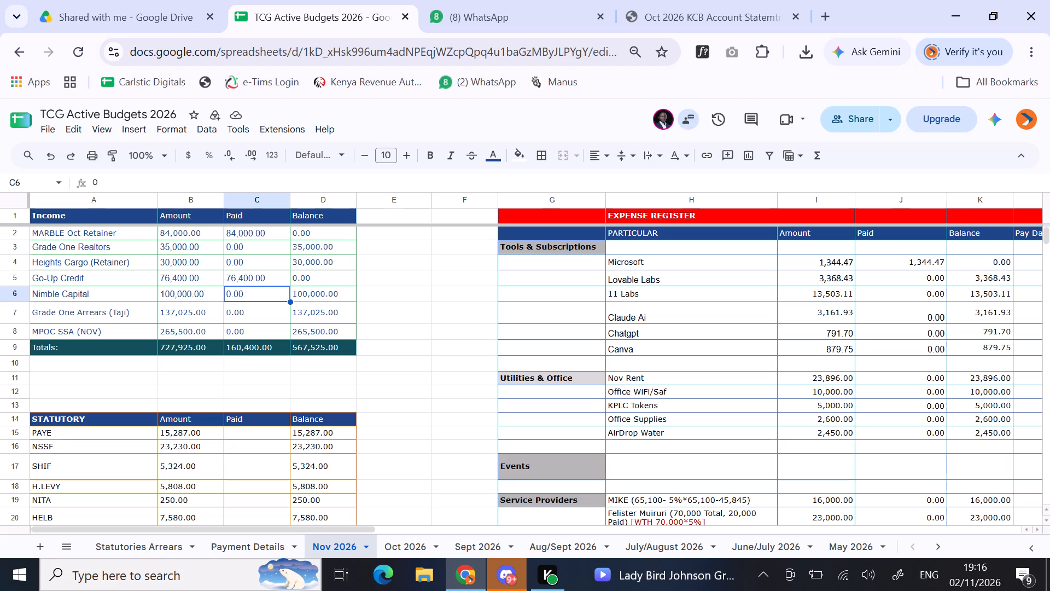
pyautogui.click(466, 355)
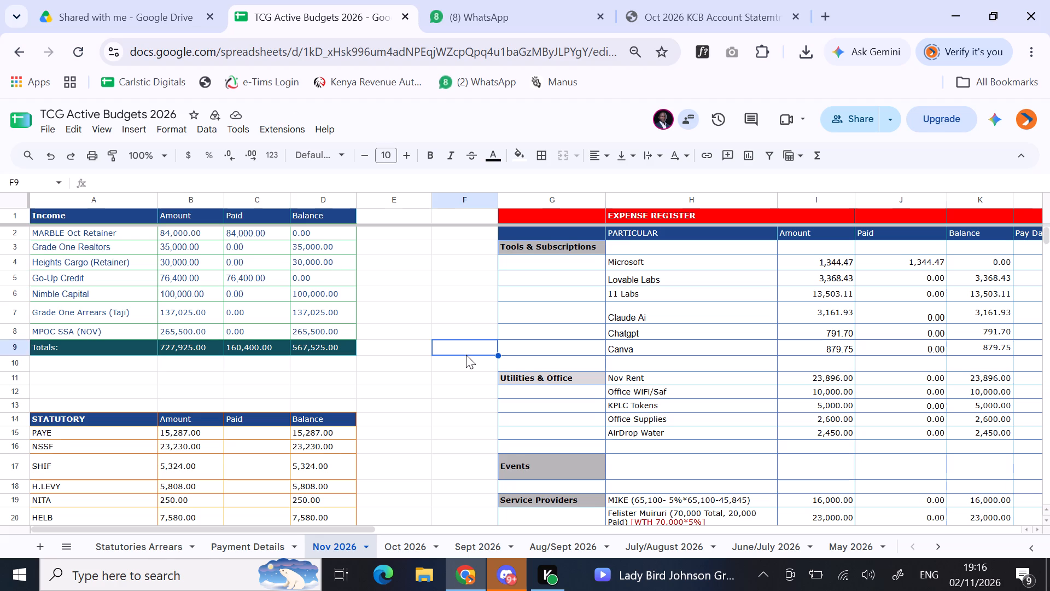
# Copy the Tools & Subscriptions label down to the Microsoft row in the Expense Register and clear the original in G3.
pyautogui.click(1047, 239)
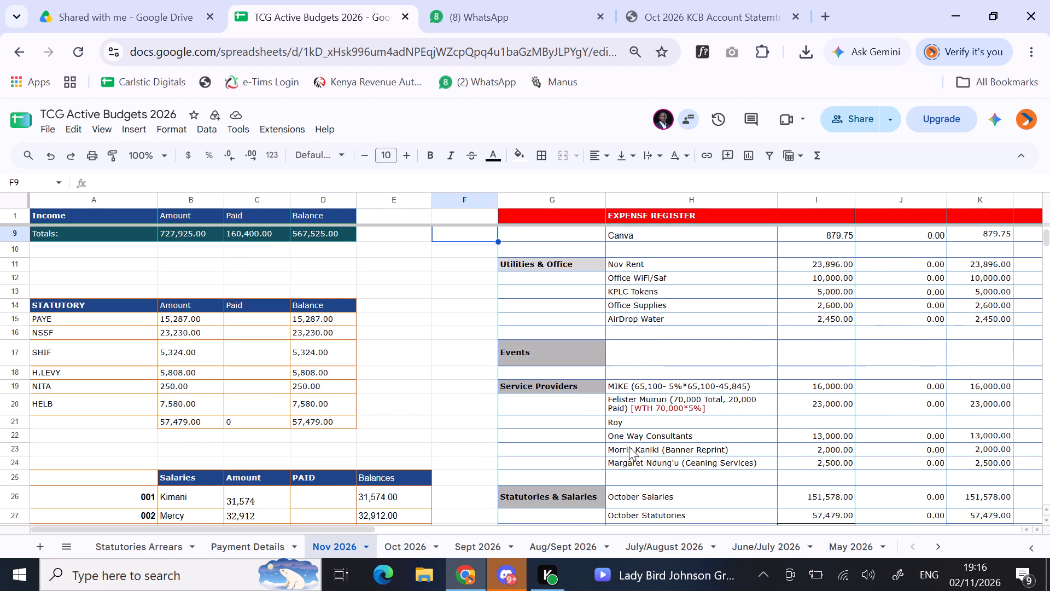
pyautogui.moveTo(364, 530); pyautogui.dragTo(474, 526)
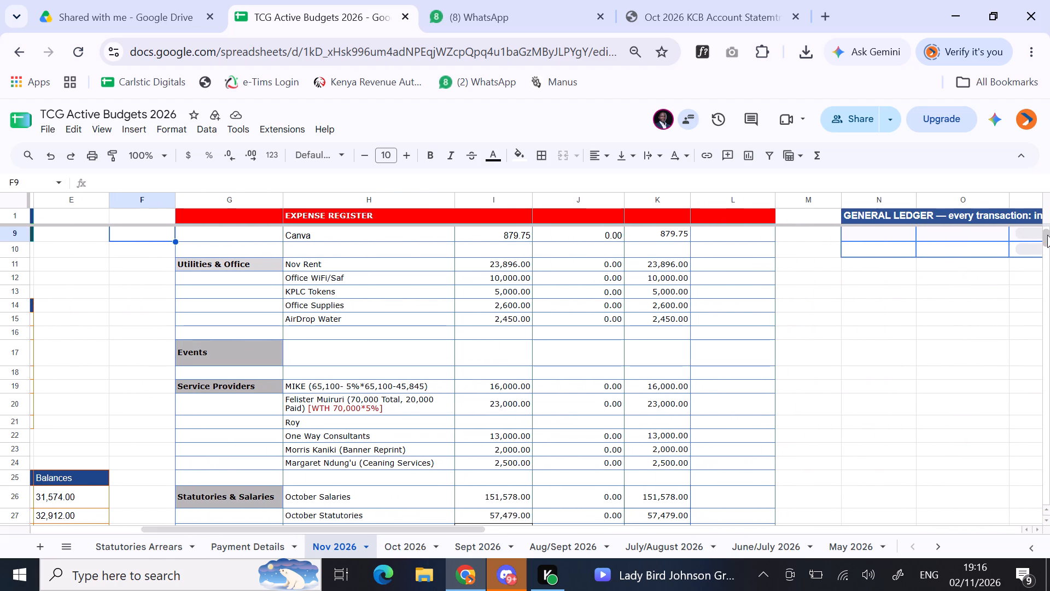
pyautogui.moveTo(1047, 235); pyautogui.dragTo(1047, 229)
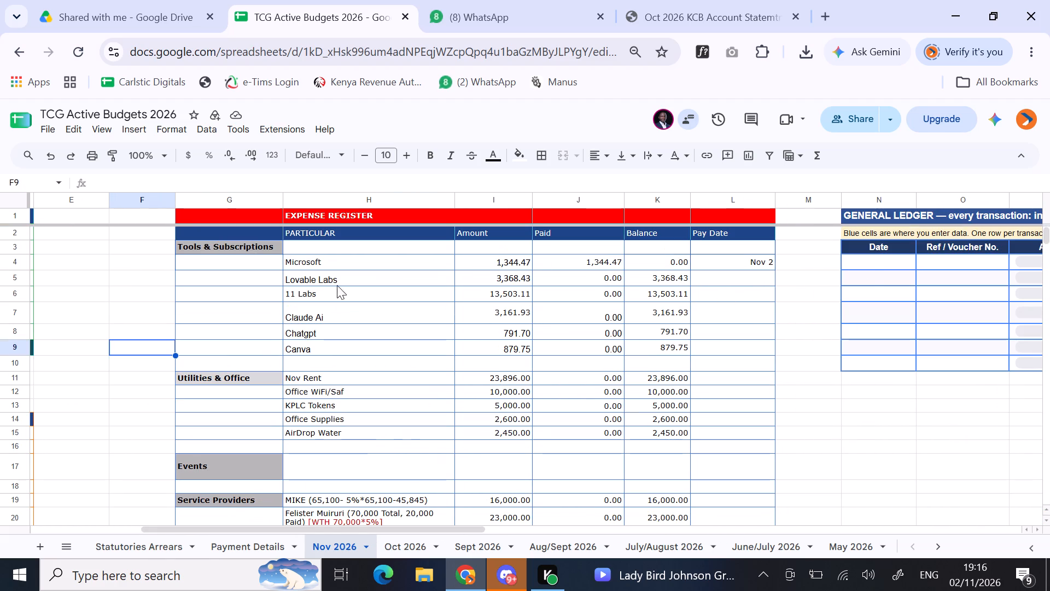
pyautogui.click(266, 249)
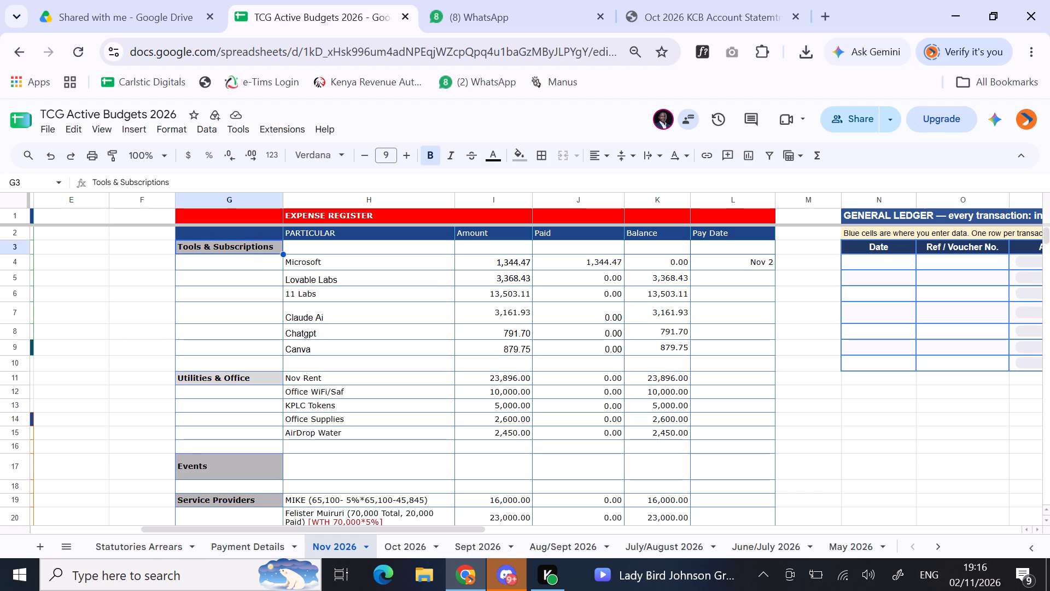
pyautogui.moveTo(280, 254); pyautogui.dragTo(280, 264)
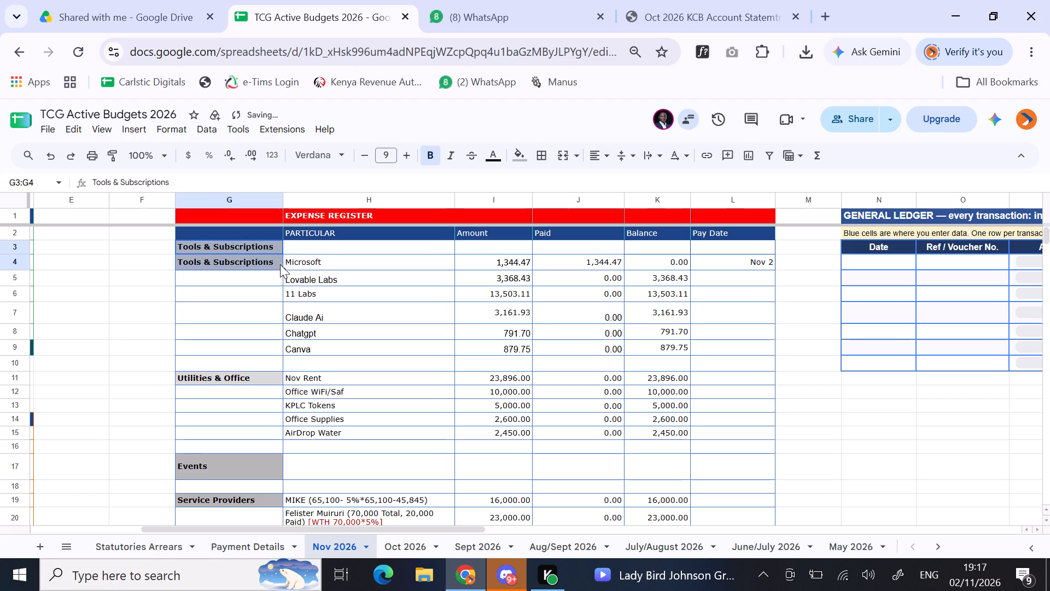
pyautogui.click(264, 251)
pyautogui.press('BackSpace')
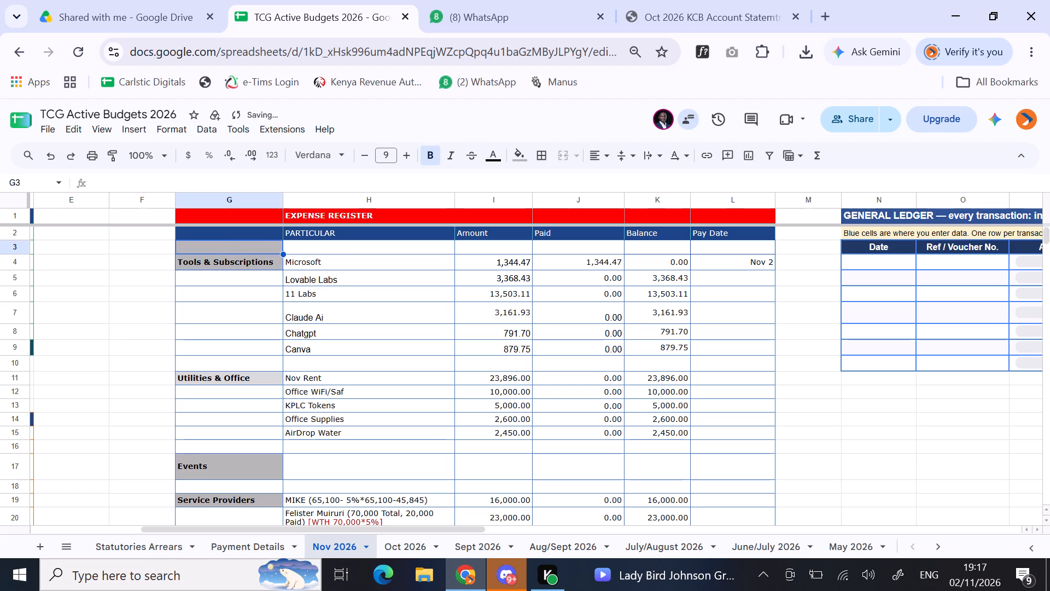
pyautogui.click(342, 268)
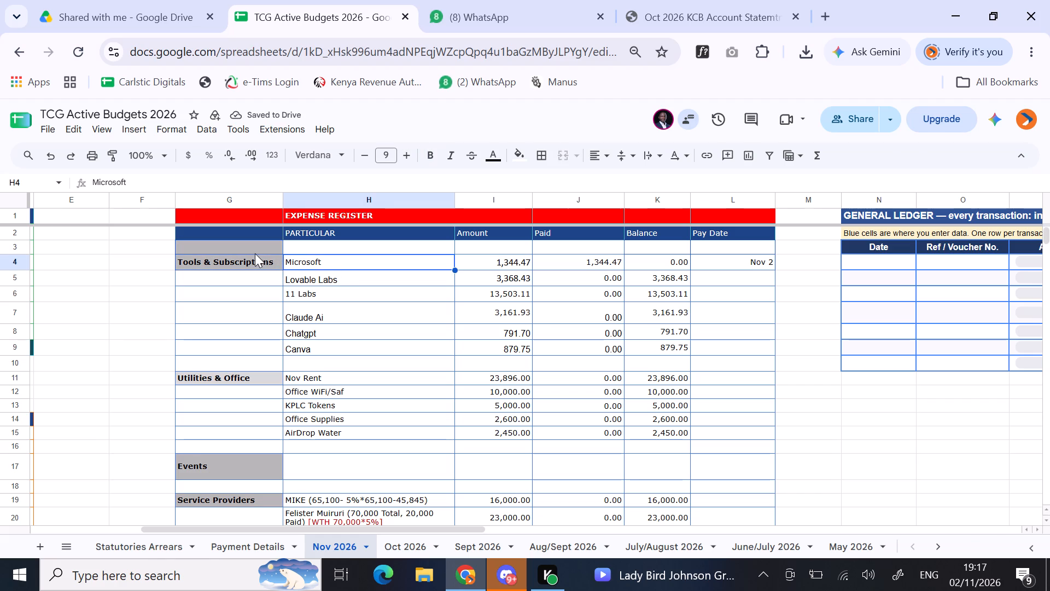
pyautogui.moveTo(253, 250); pyautogui.dragTo(745, 244)
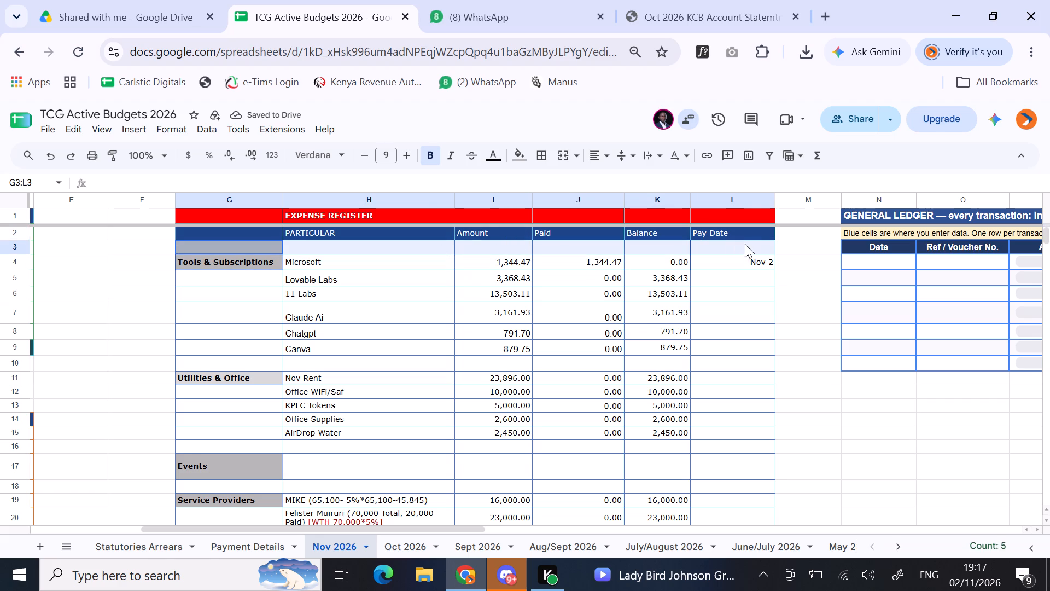
pyautogui.moveTo(745, 244); pyautogui.dragTo(747, 243)
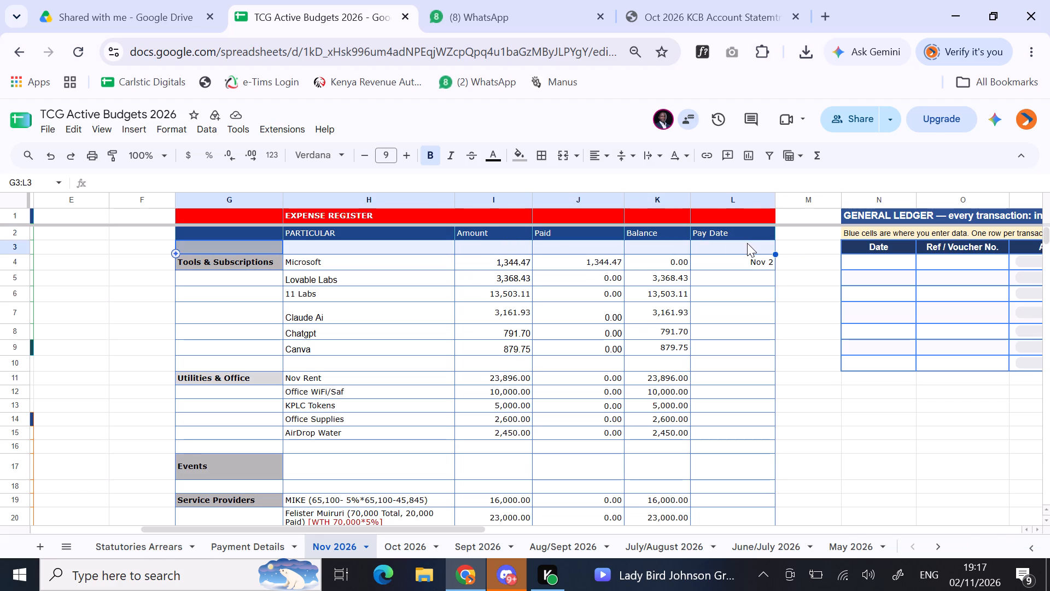
pyautogui.rightClick(427, 247)
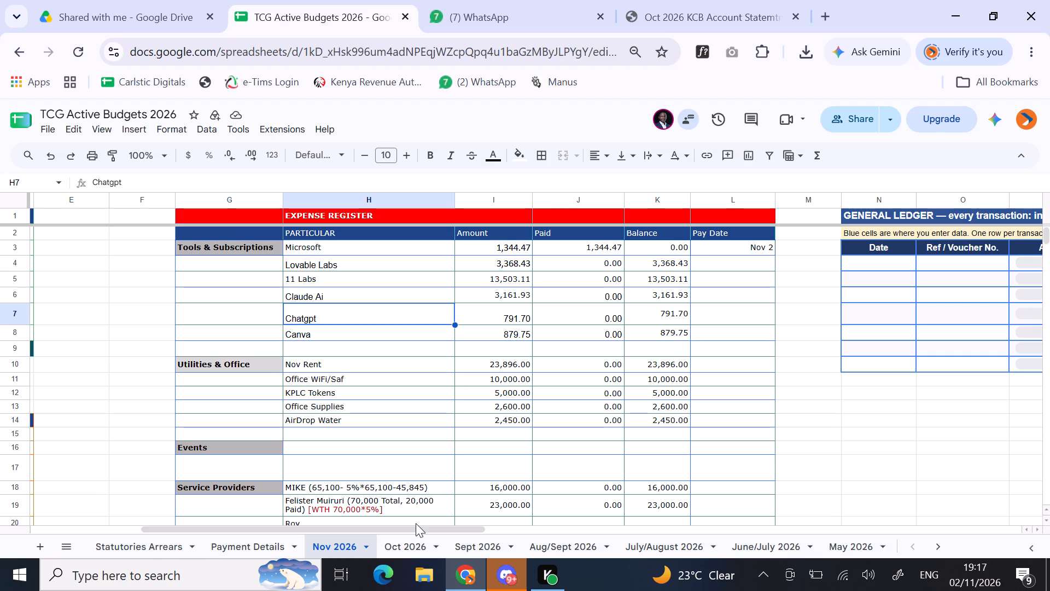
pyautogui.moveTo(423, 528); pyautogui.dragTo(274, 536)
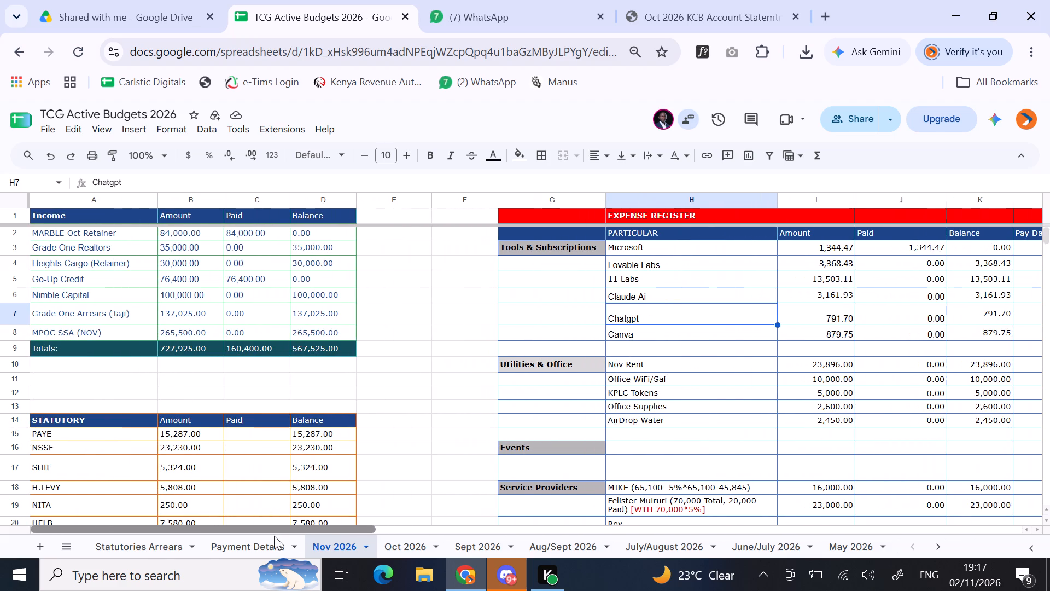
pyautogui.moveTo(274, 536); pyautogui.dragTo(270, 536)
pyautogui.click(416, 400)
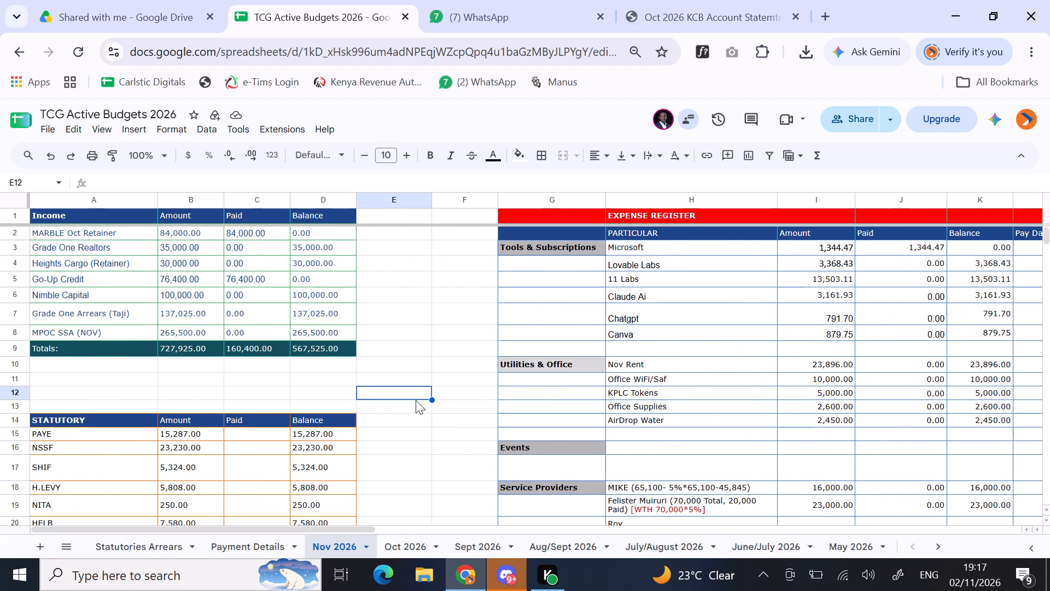
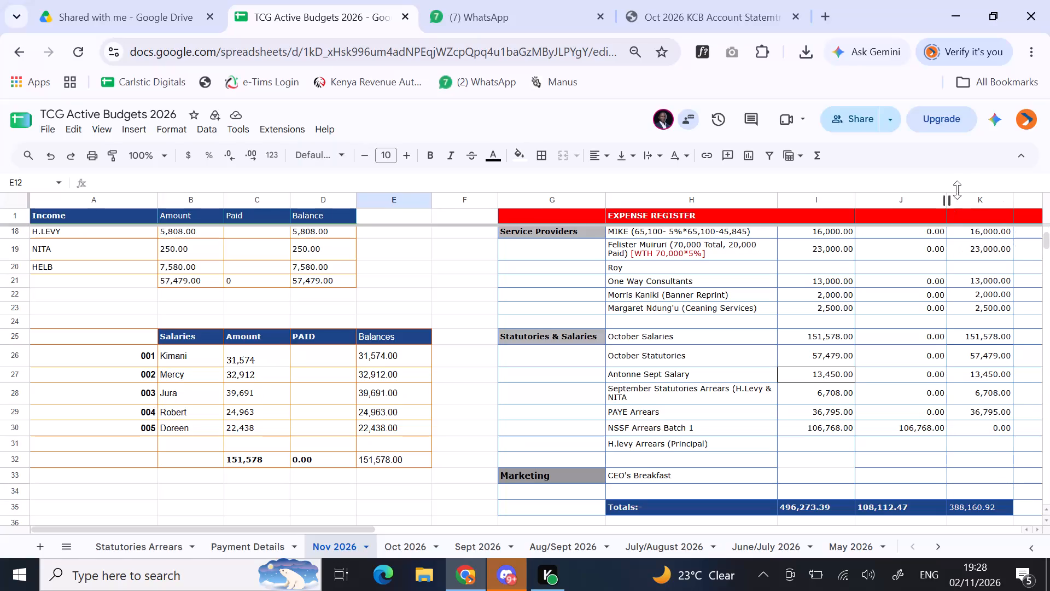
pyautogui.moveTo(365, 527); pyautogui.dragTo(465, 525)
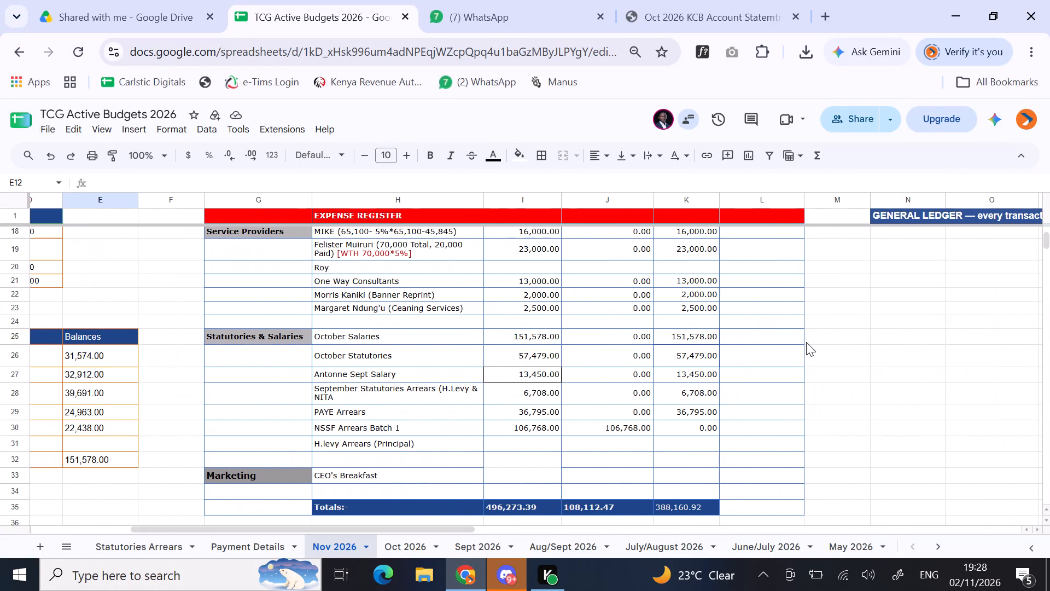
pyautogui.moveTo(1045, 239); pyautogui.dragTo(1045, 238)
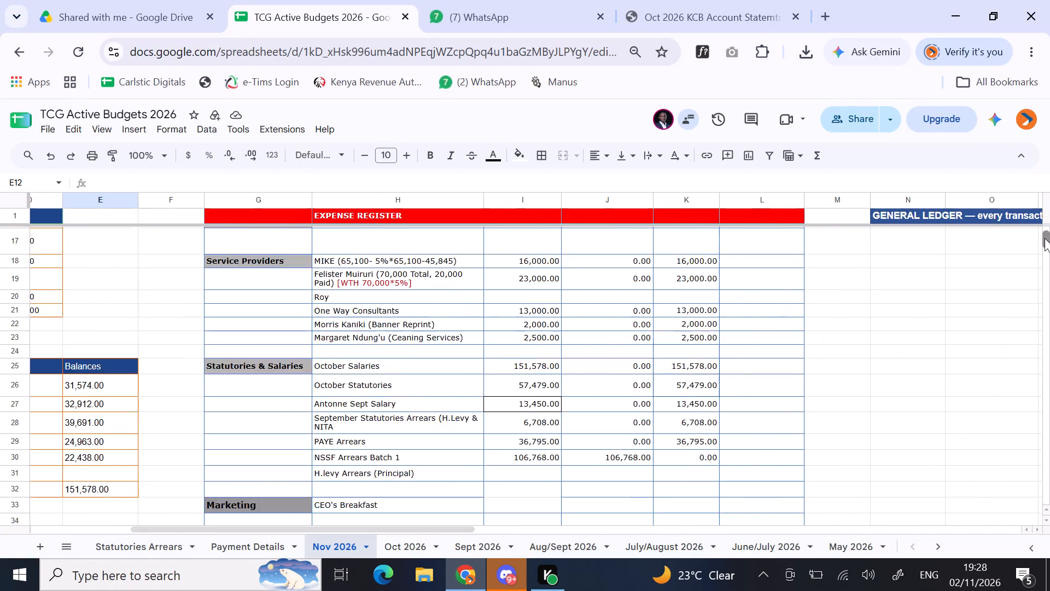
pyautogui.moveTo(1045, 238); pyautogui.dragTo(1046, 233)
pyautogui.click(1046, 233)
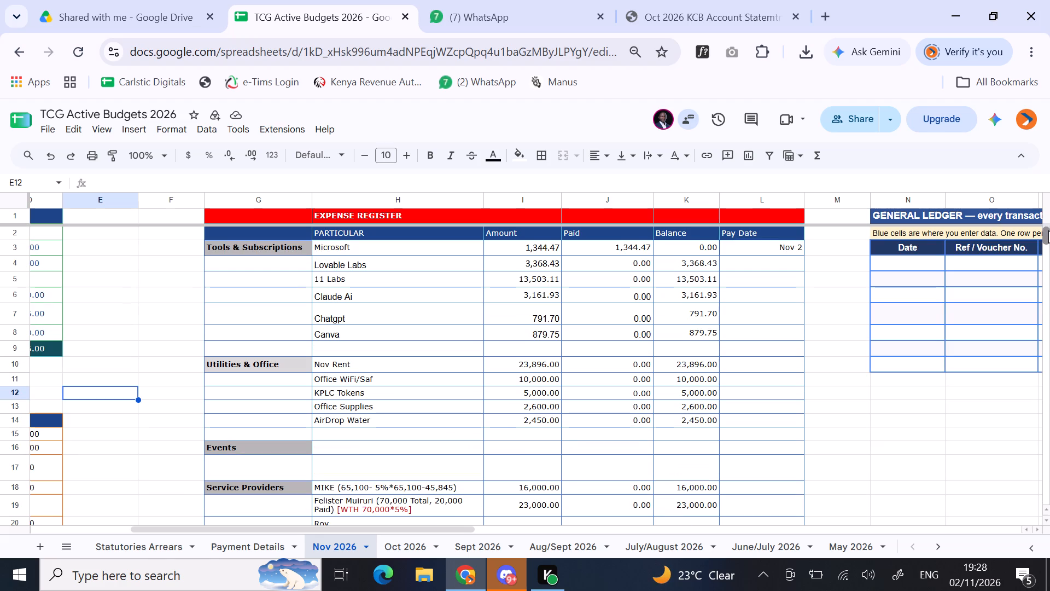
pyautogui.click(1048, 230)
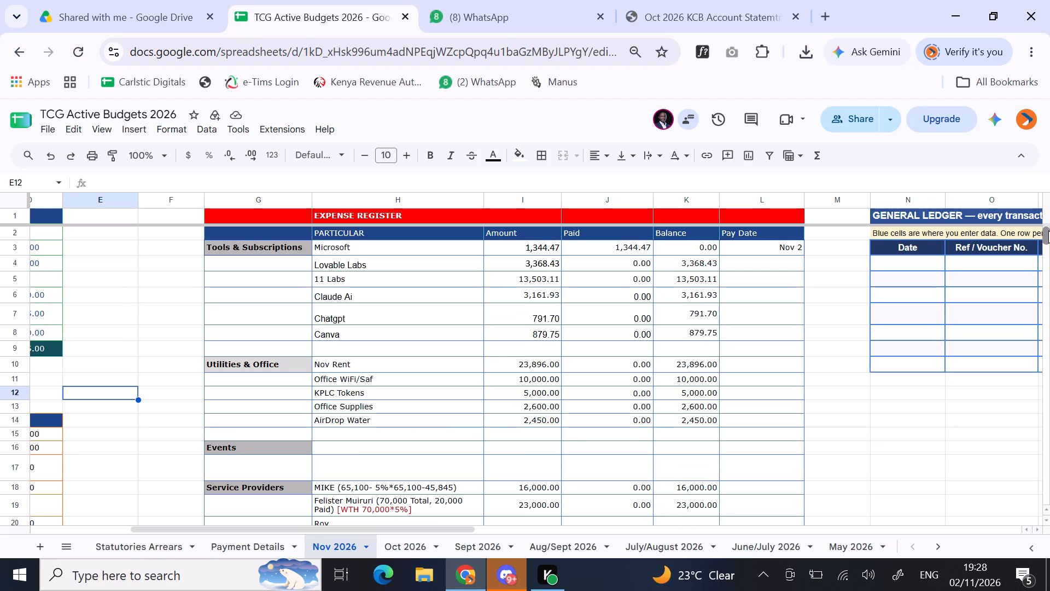
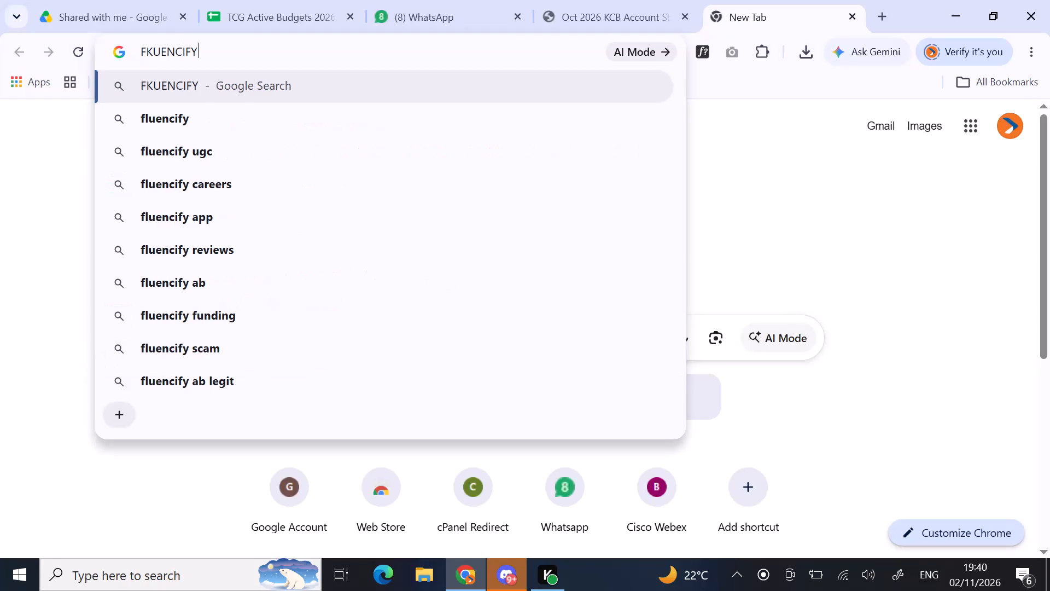
# Search the web for fluencify and read through the results, expanding the AI Overview of the company.
pyautogui.click(395, 112)
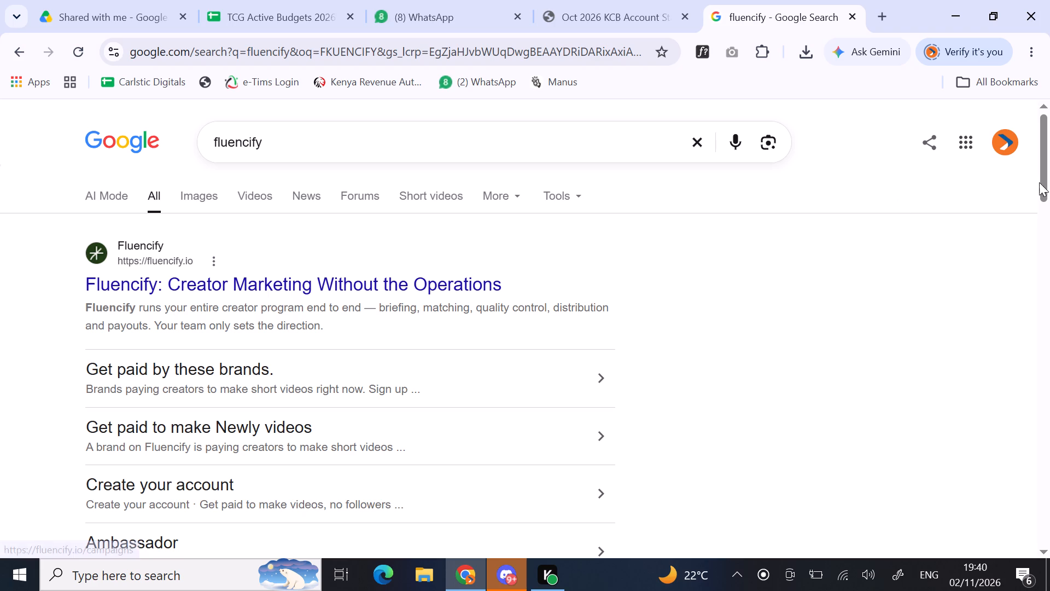
pyautogui.moveTo(1049, 167); pyautogui.dragTo(1049, 207)
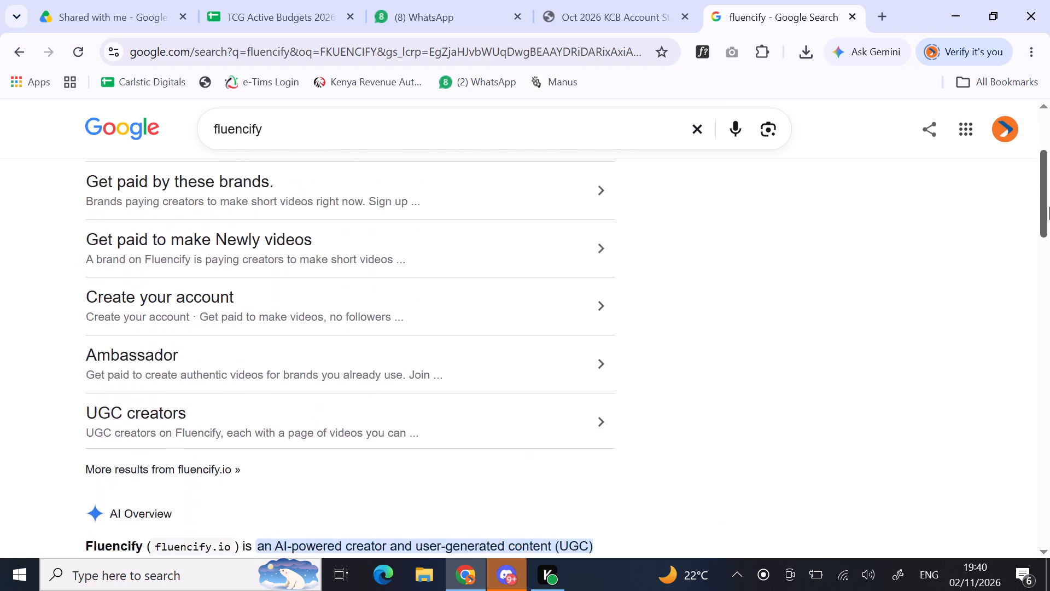
pyautogui.moveTo(1049, 207); pyautogui.dragTo(1049, 234)
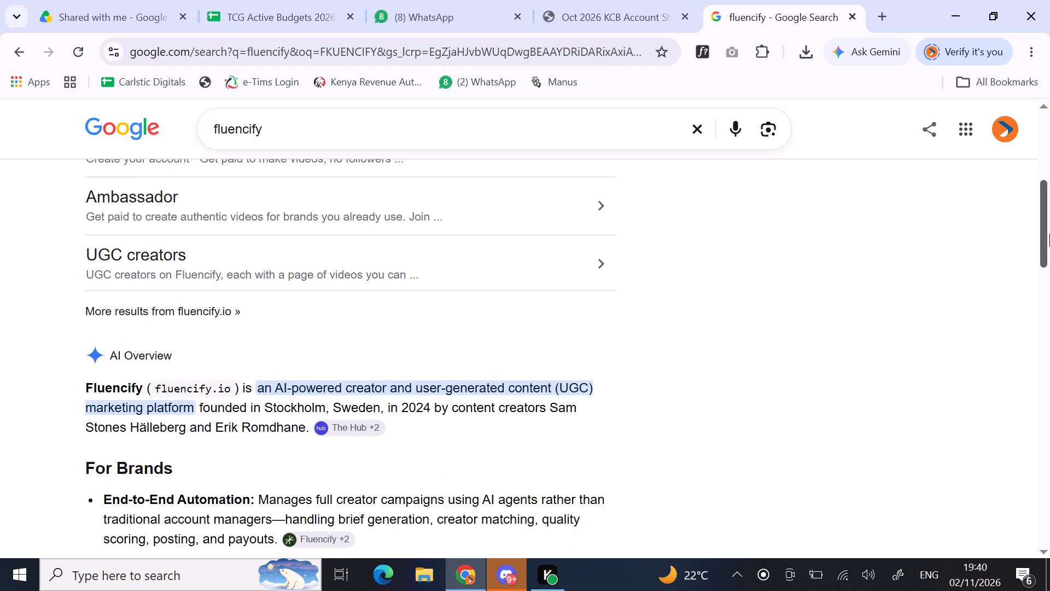
pyautogui.moveTo(1049, 234); pyautogui.dragTo(1049, 237)
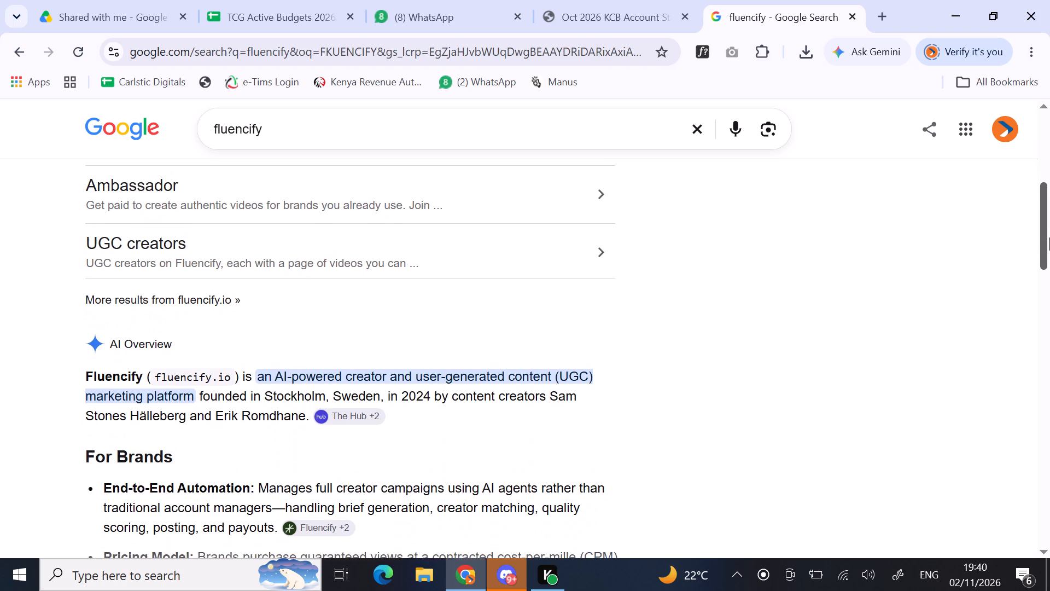
pyautogui.moveTo(1049, 237); pyautogui.dragTo(1049, 272)
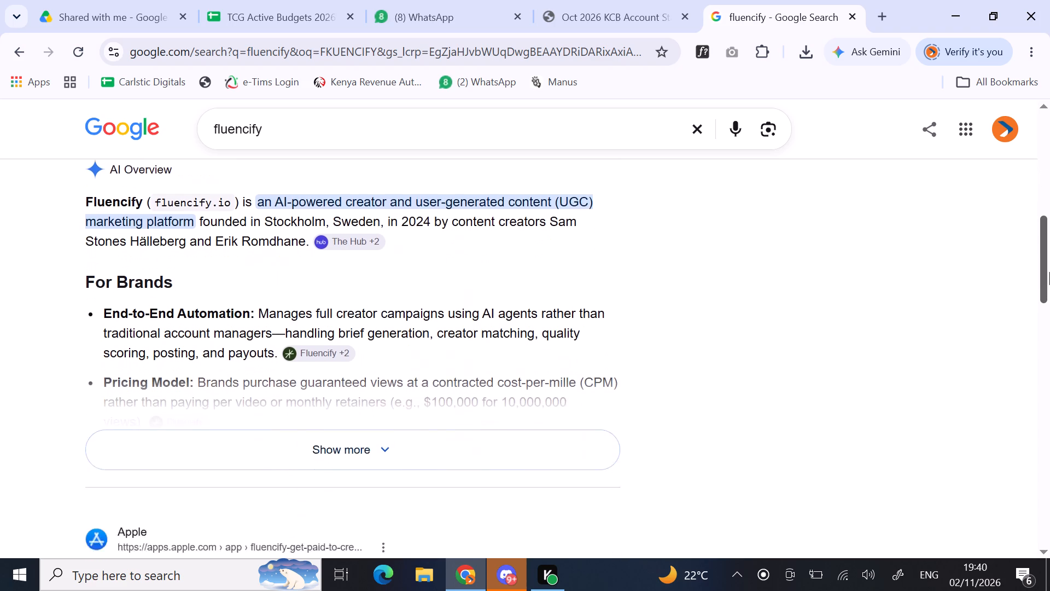
pyautogui.moveTo(1049, 272); pyautogui.dragTo(1049, 282)
pyautogui.click(425, 384)
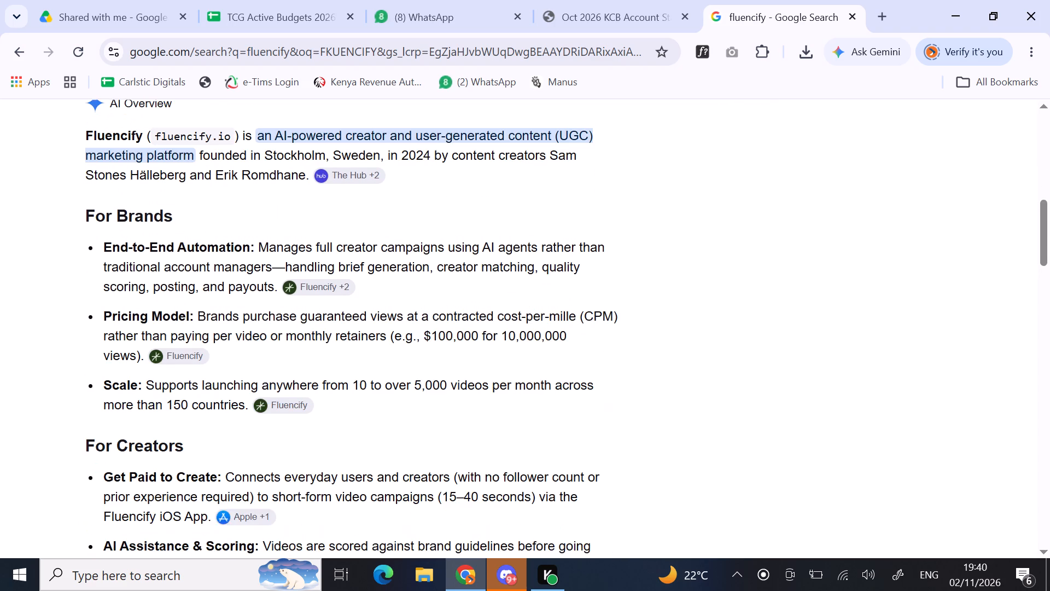
# Open the main fluencify.io search result in a new tab.
pyautogui.moveTo(1049, 230); pyautogui.dragTo(1049, 177)
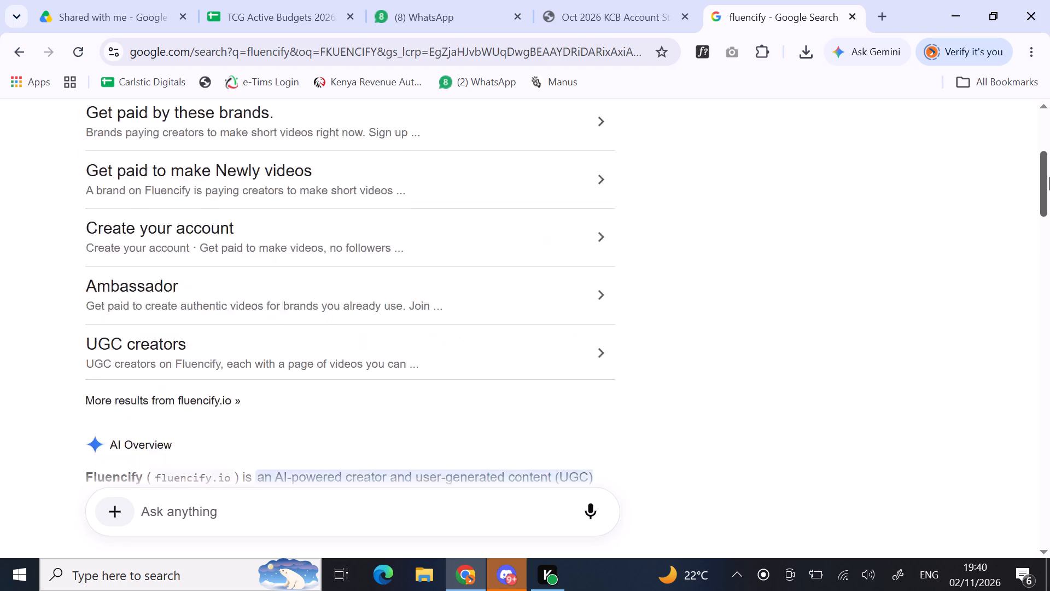
pyautogui.moveTo(1049, 177); pyautogui.dragTo(1049, 111)
pyautogui.rightClick(288, 289)
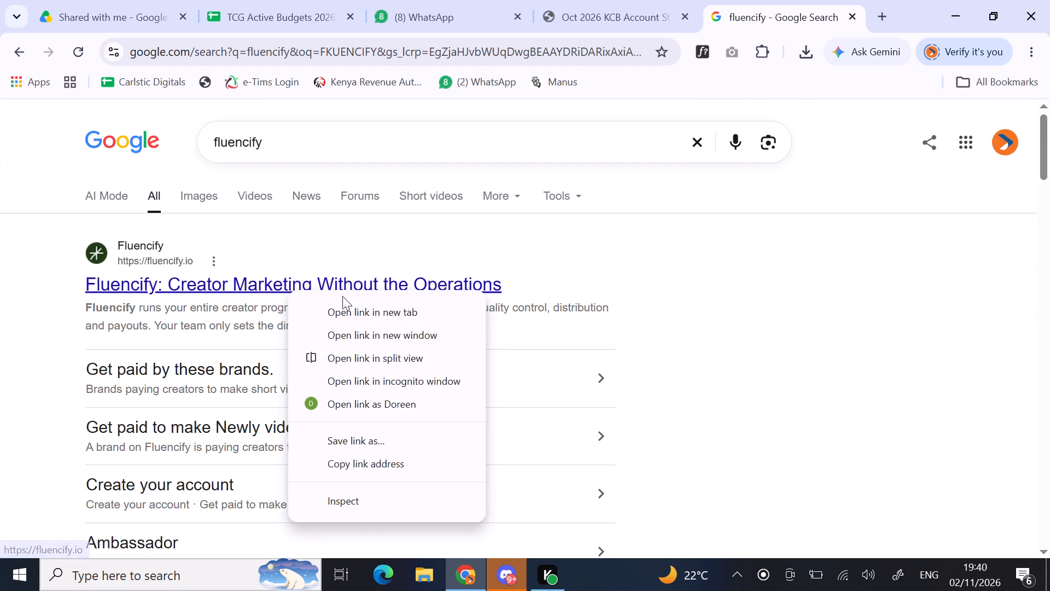
pyautogui.click(369, 305)
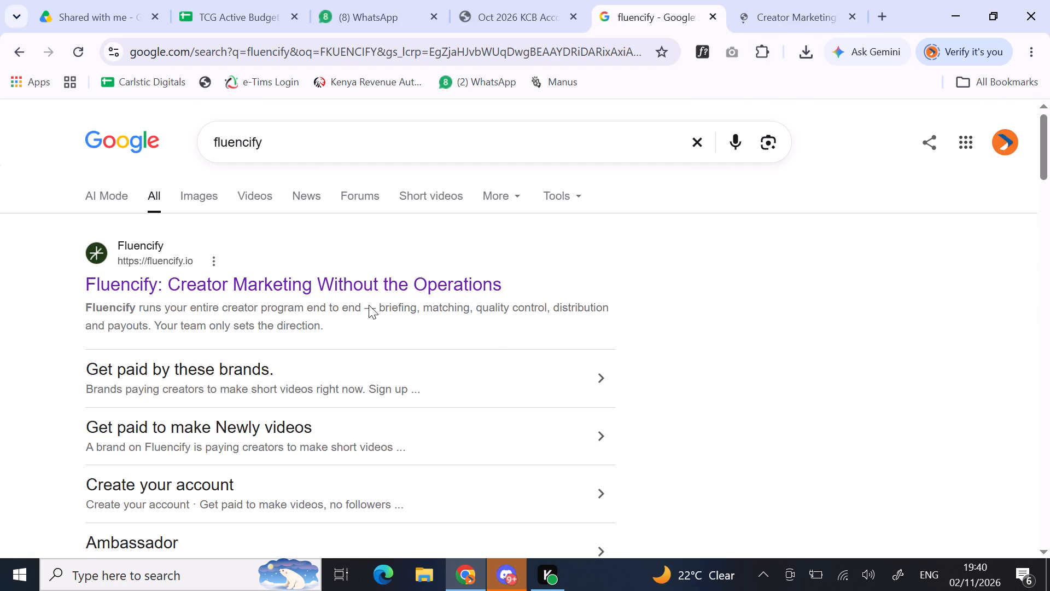
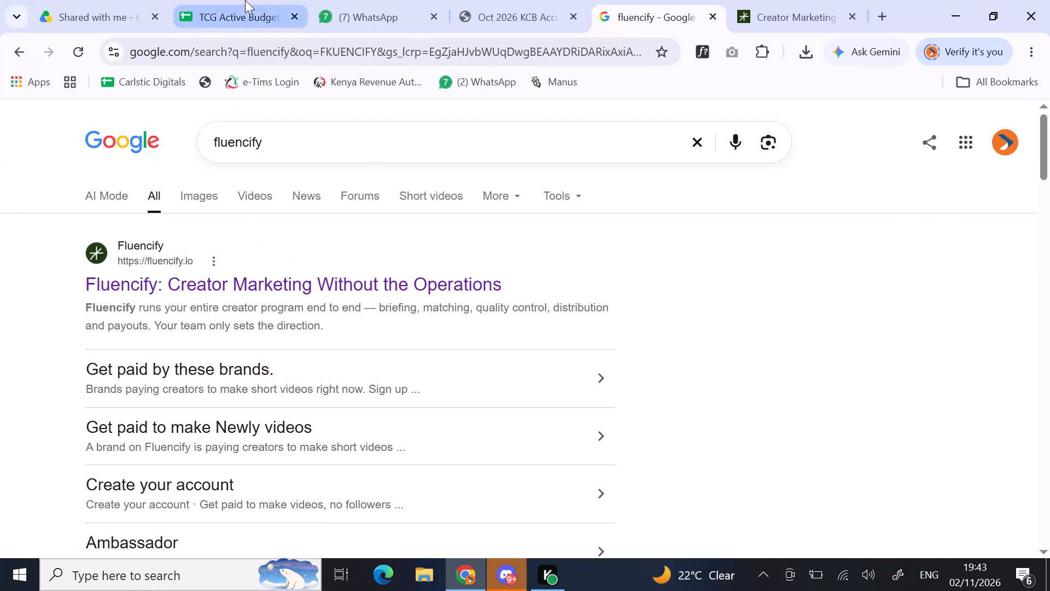
# Return to the TCG Active Budgets 2026 spreadsheet and review the Nov 2026 sheet from Income across to the Petty Cash Book.
pyautogui.click(245, 0)
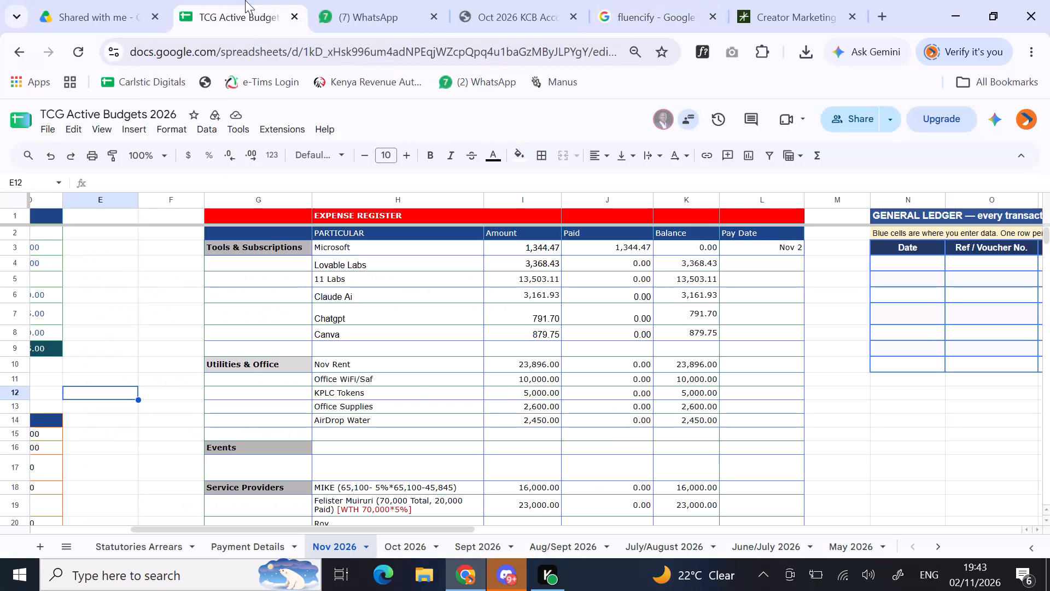
pyautogui.moveTo(435, 530); pyautogui.dragTo(328, 513)
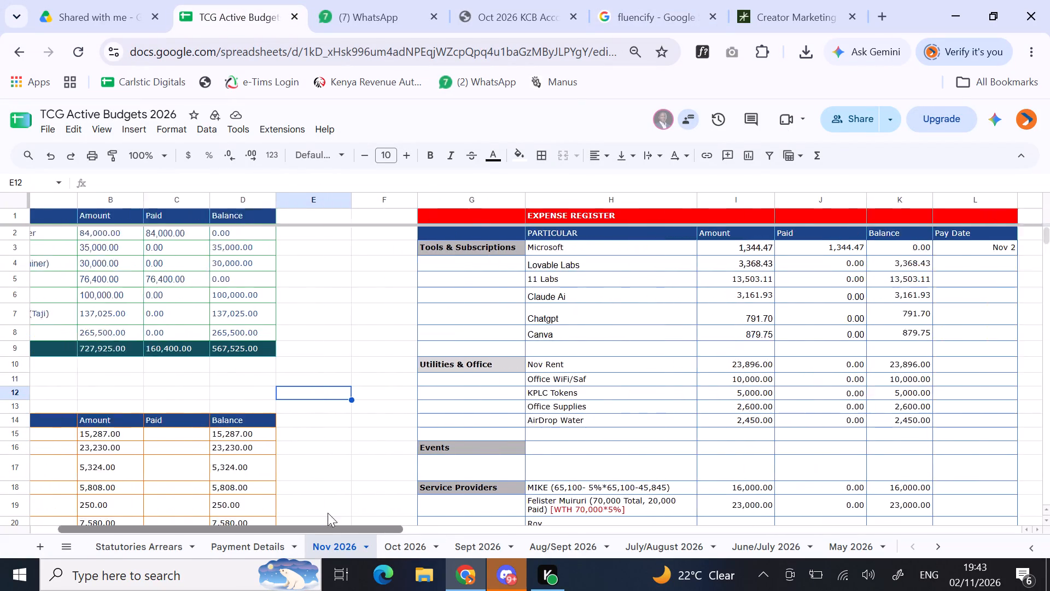
pyautogui.moveTo(328, 513); pyautogui.dragTo(254, 509)
pyautogui.click(429, 316)
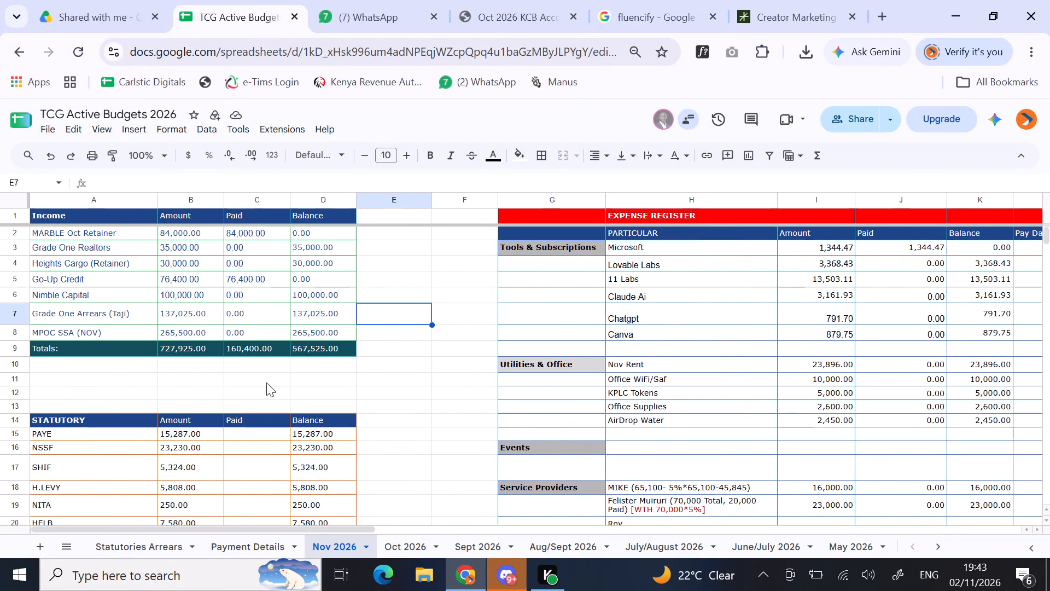
pyautogui.moveTo(214, 386); pyautogui.dragTo(324, 388)
pyautogui.click(324, 388)
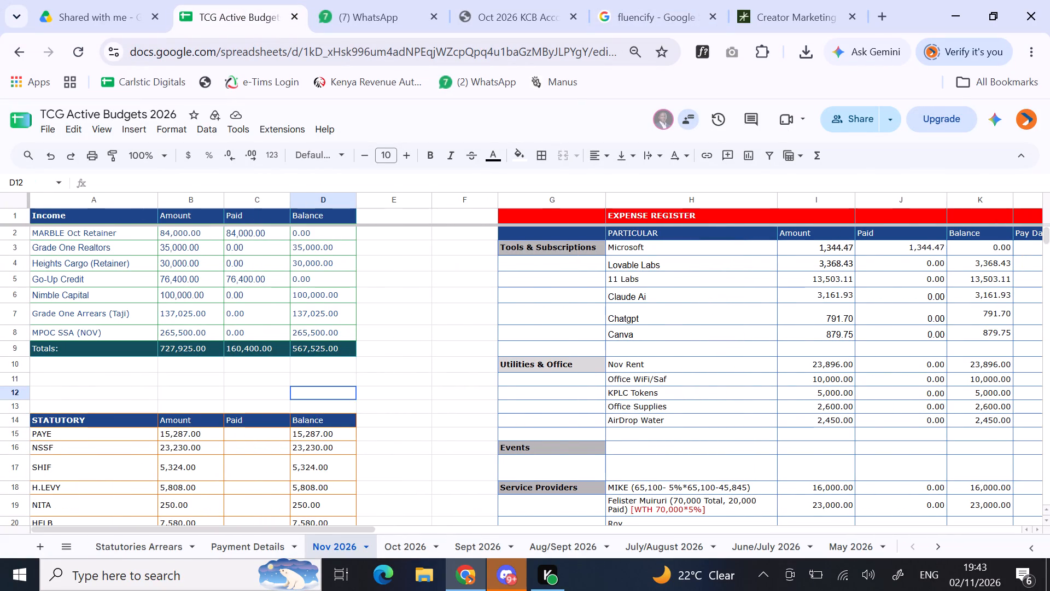
pyautogui.click(231, 389)
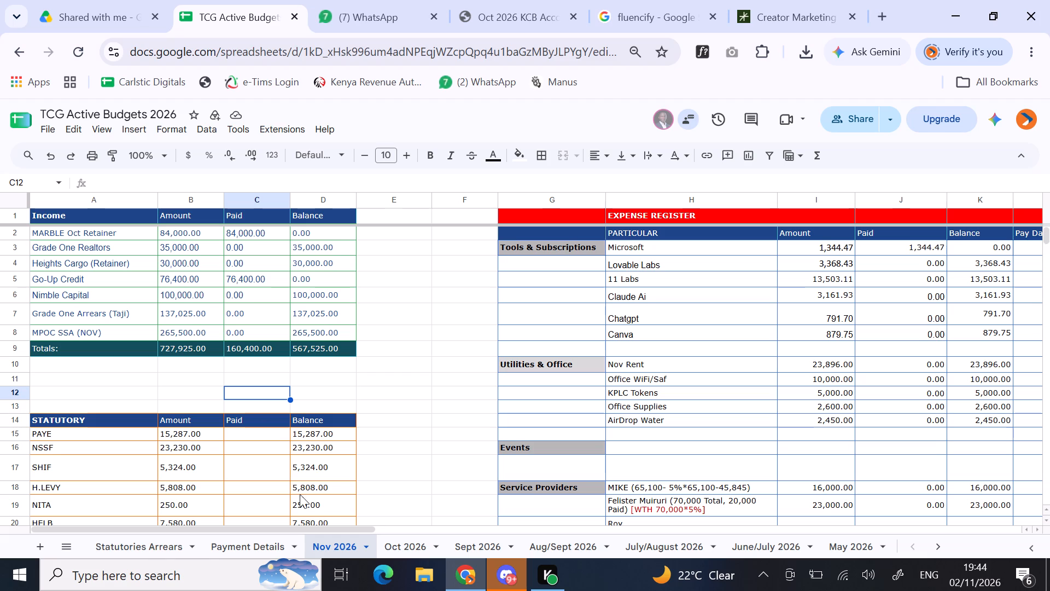
pyautogui.moveTo(345, 528); pyautogui.dragTo(591, 512)
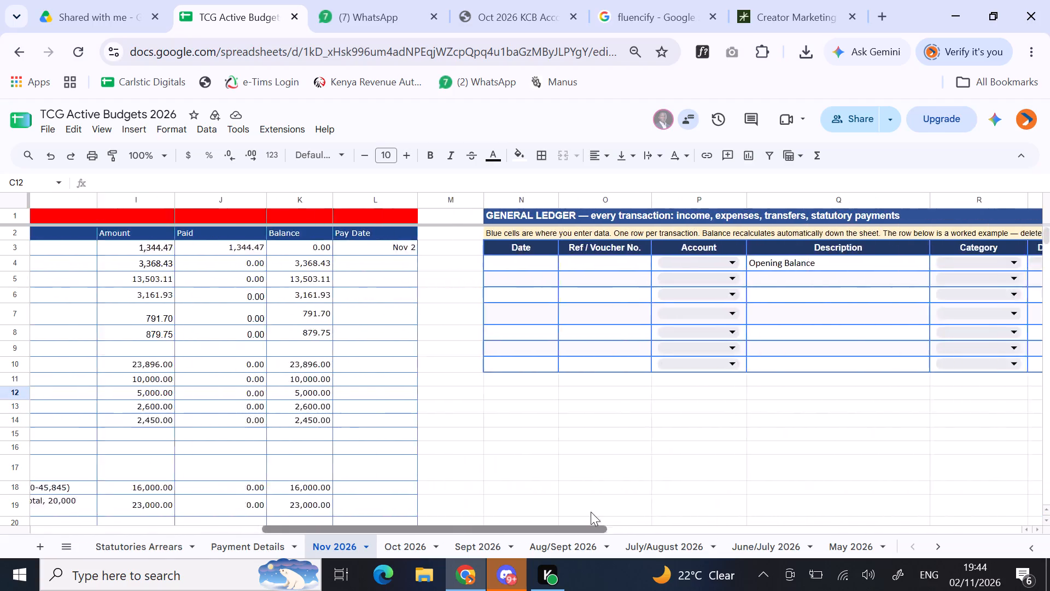
pyautogui.moveTo(591, 512); pyautogui.dragTo(704, 524)
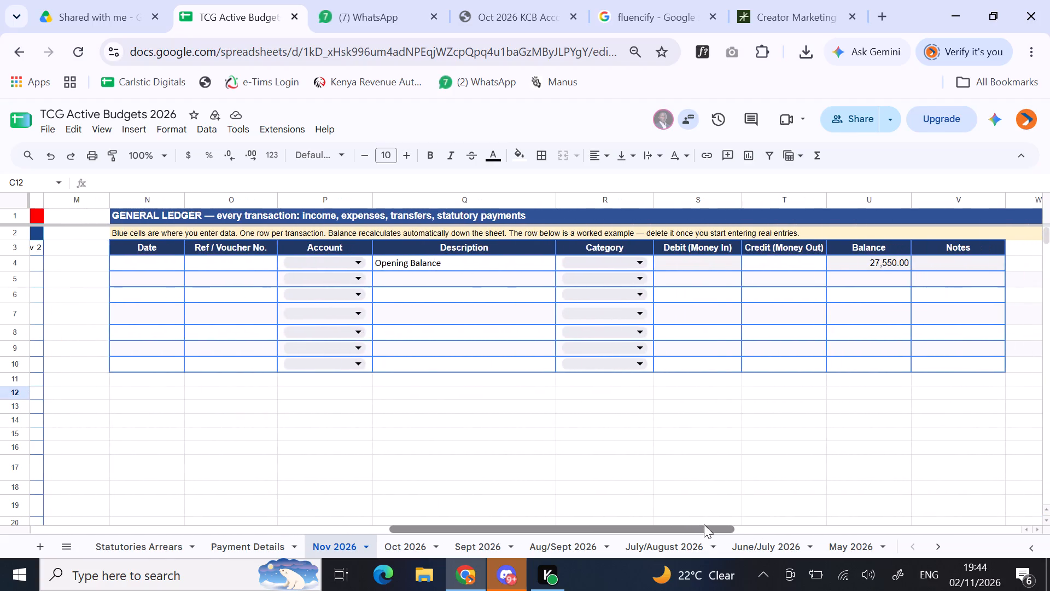
pyautogui.moveTo(704, 524); pyautogui.dragTo(789, 524)
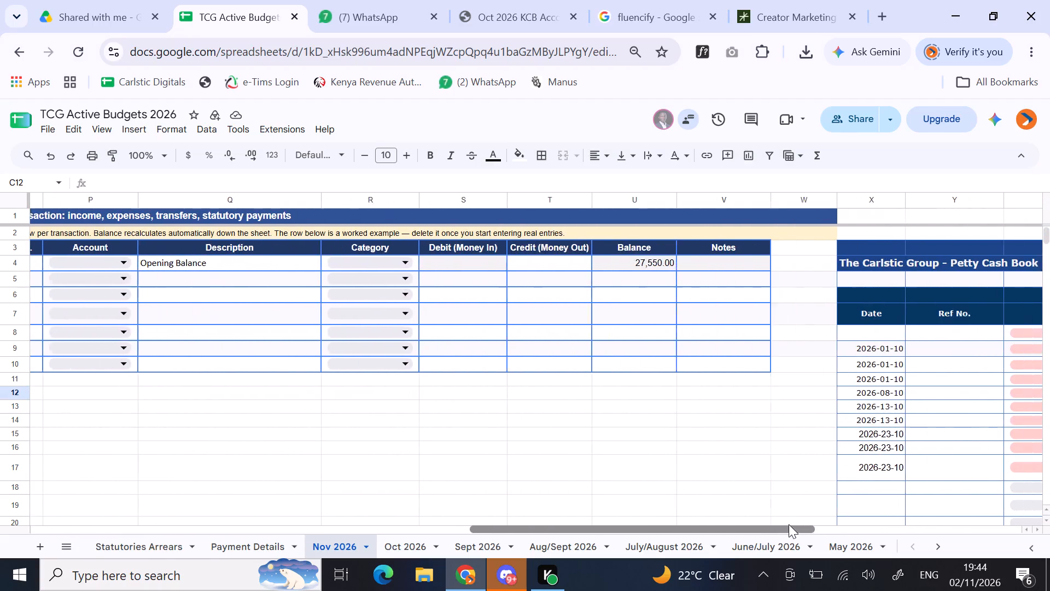
pyautogui.moveTo(789, 524); pyautogui.dragTo(1034, 521)
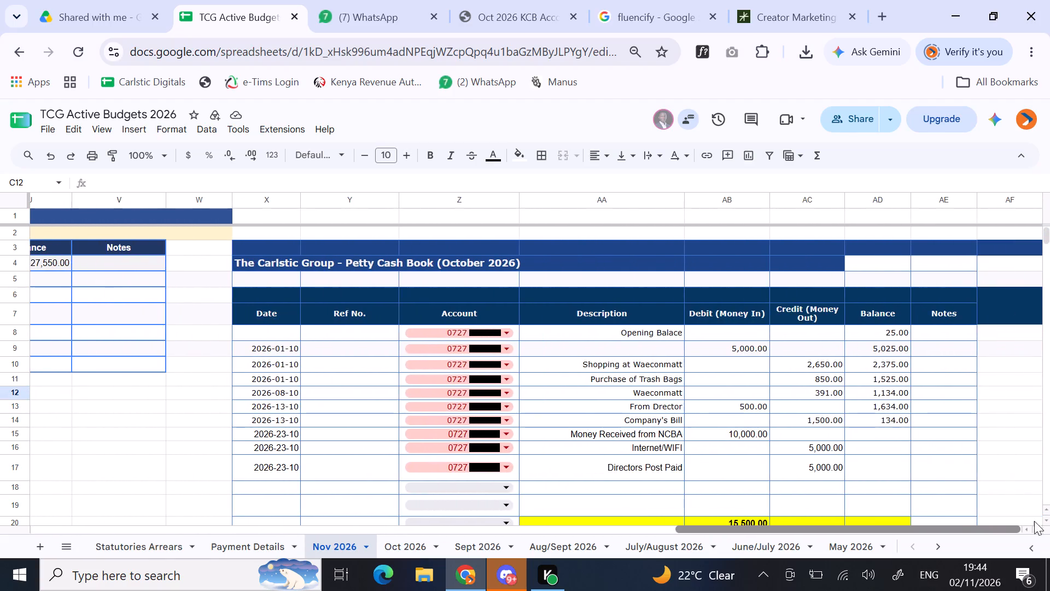
pyautogui.moveTo(1034, 521); pyautogui.dragTo(1047, 521)
pyautogui.click(702, 461)
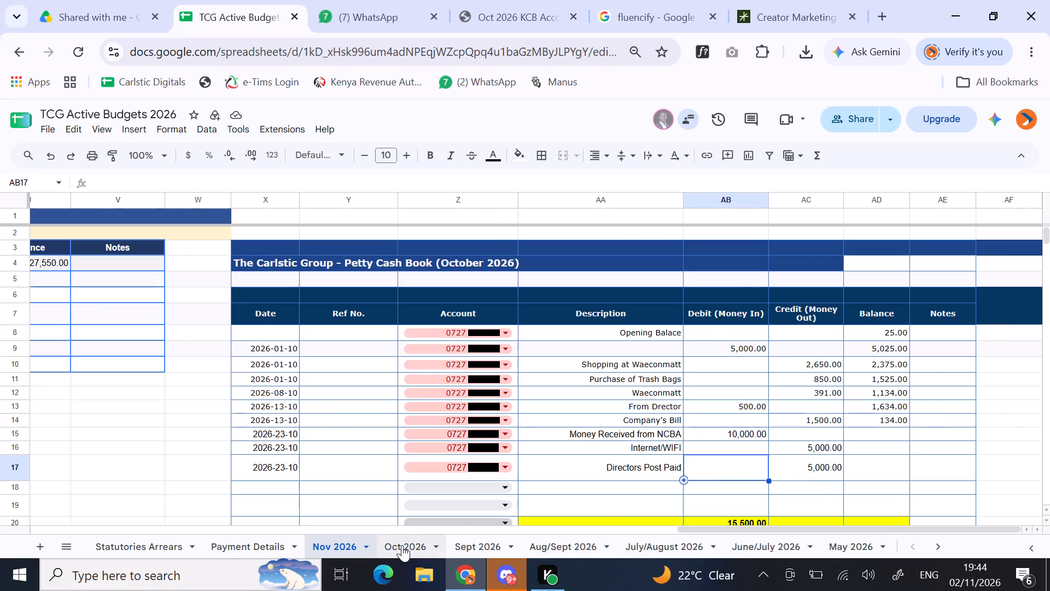
# Examine the Oct 2026 sheet's Expense Register, salaries, General Ledger and Director's Account for comparison.
pyautogui.click(402, 545)
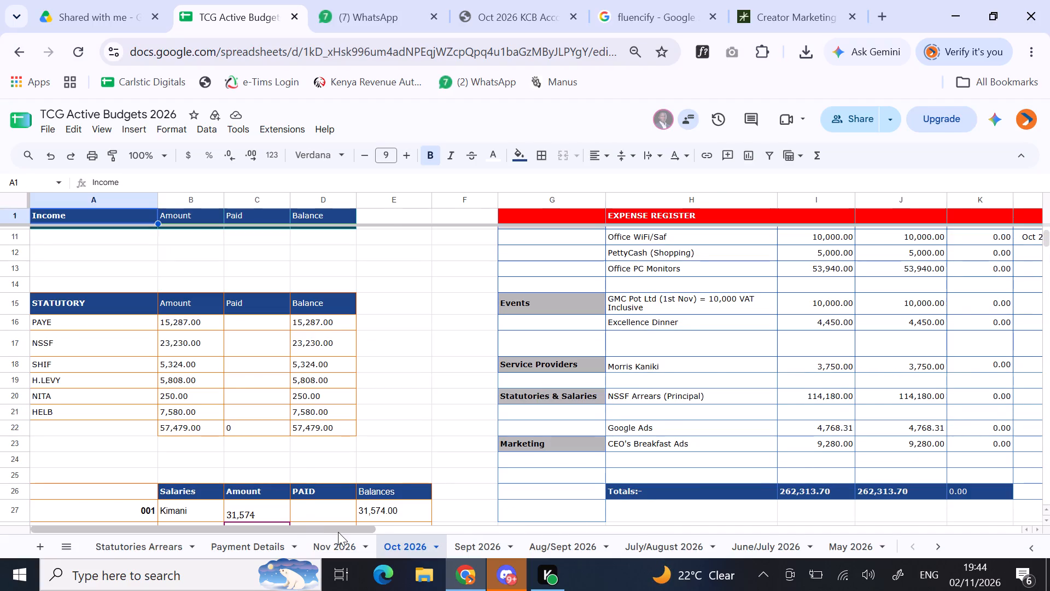
pyautogui.moveTo(341, 530); pyautogui.dragTo(386, 526)
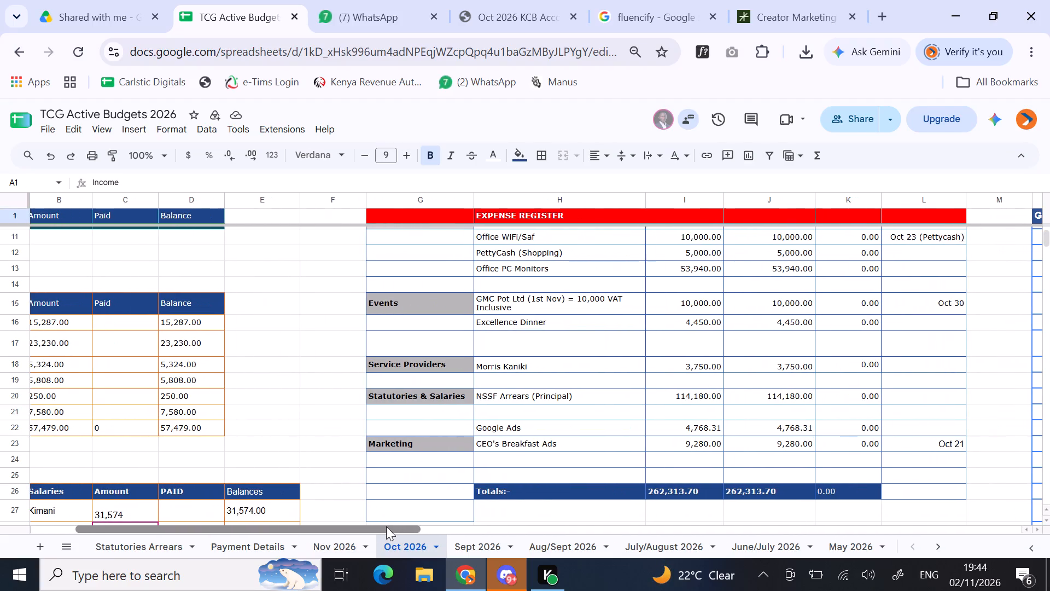
pyautogui.moveTo(386, 526); pyautogui.dragTo(365, 528)
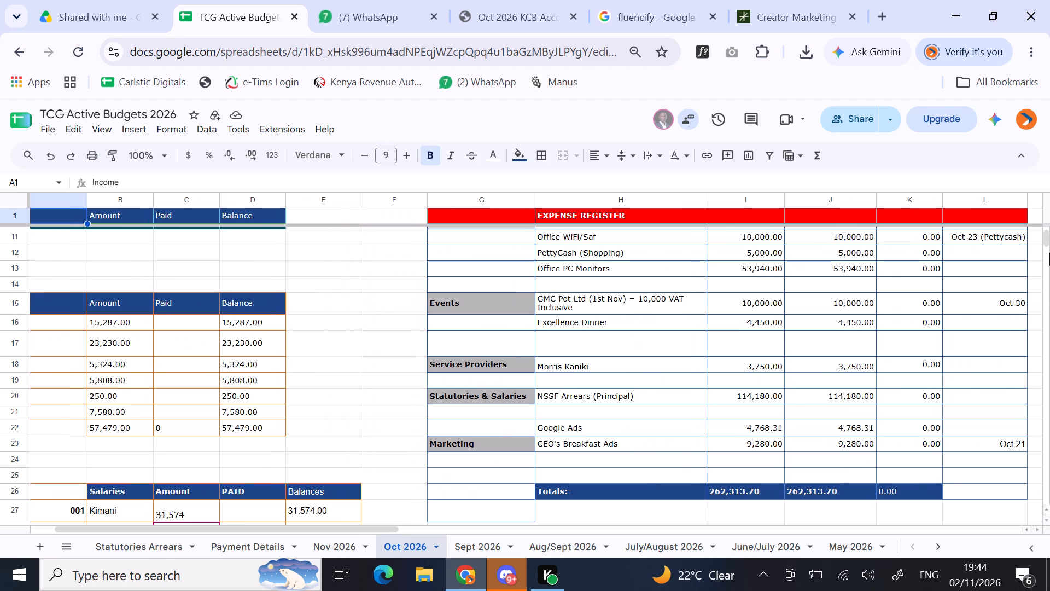
pyautogui.click(1049, 232)
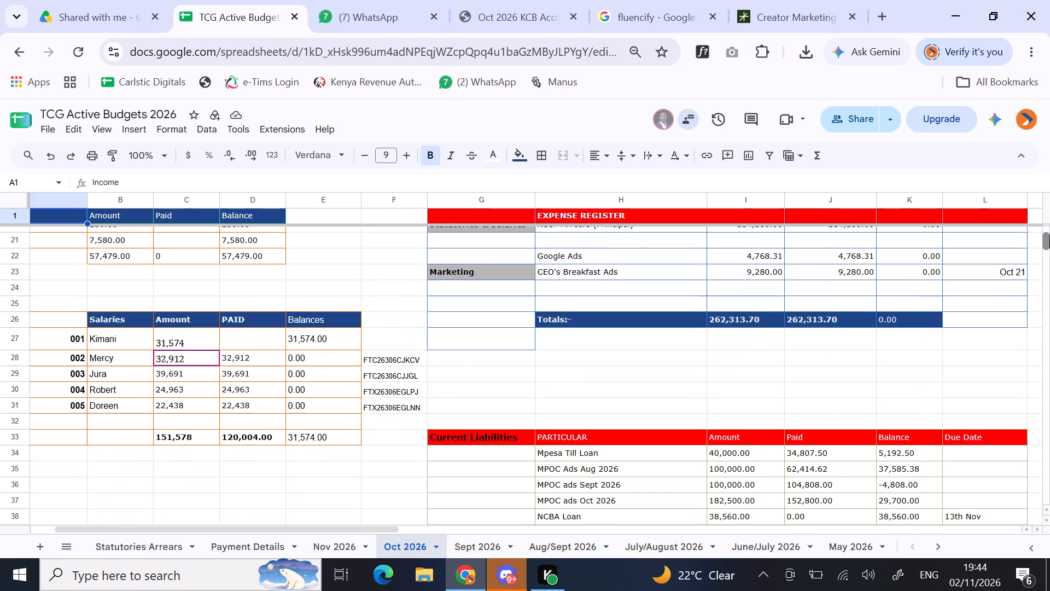
pyautogui.moveTo(369, 526); pyautogui.dragTo(591, 522)
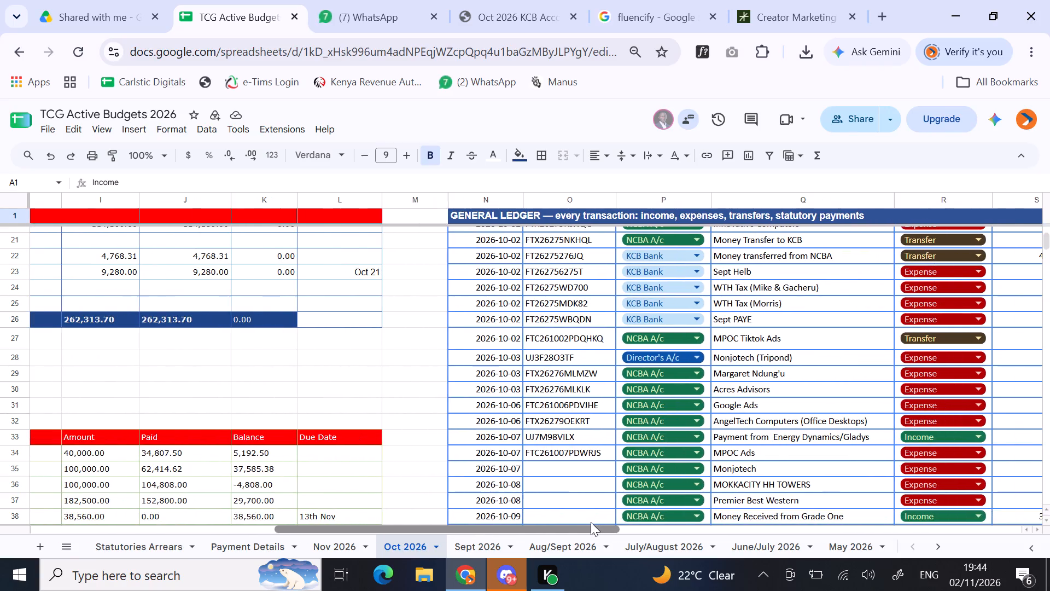
pyautogui.moveTo(591, 522); pyautogui.dragTo(810, 487)
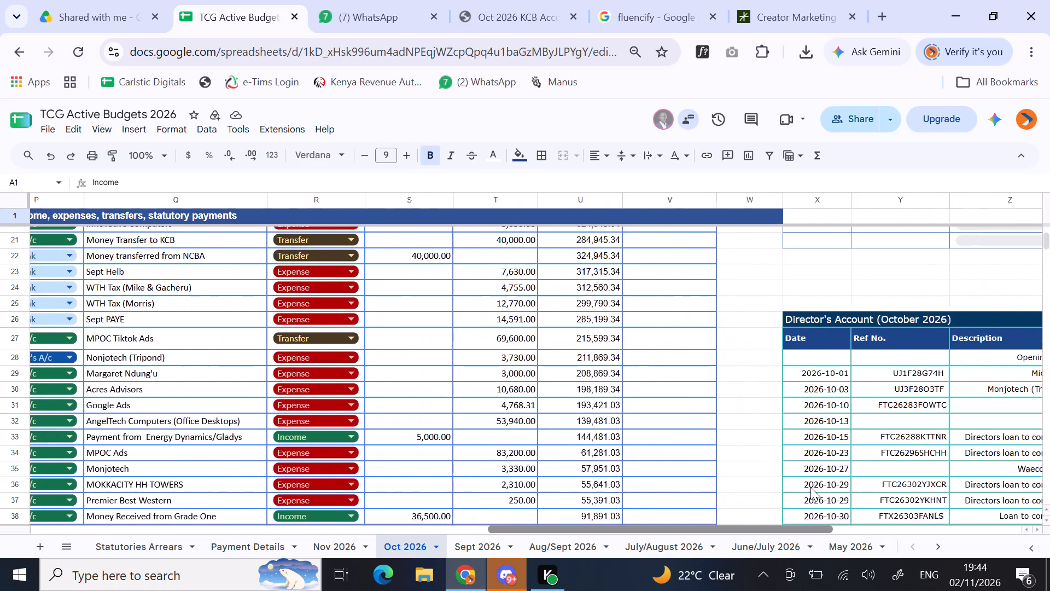
pyautogui.moveTo(810, 487); pyautogui.dragTo(1016, 488)
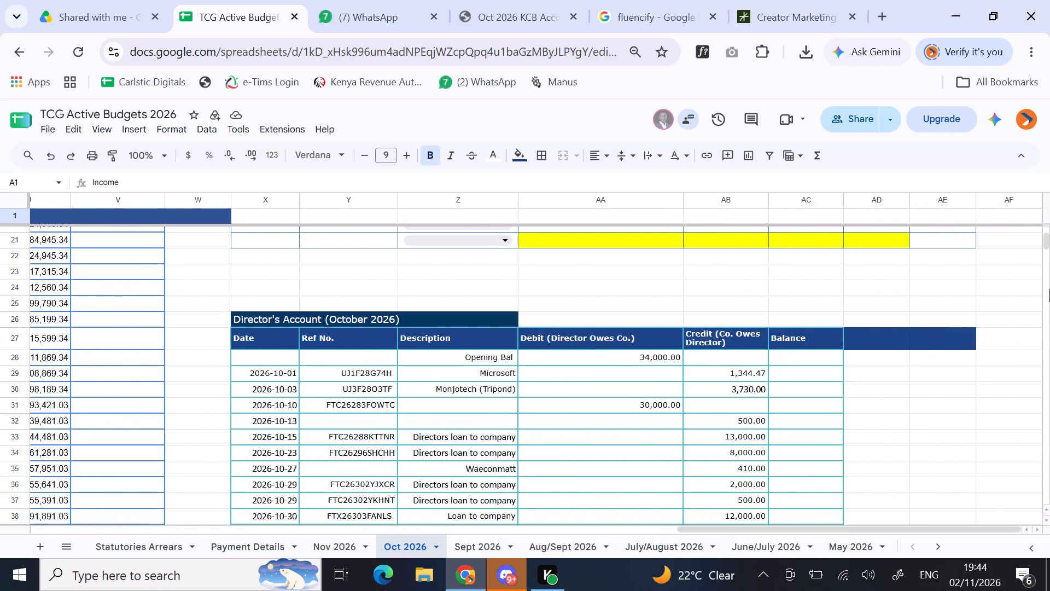
pyautogui.click(1049, 244)
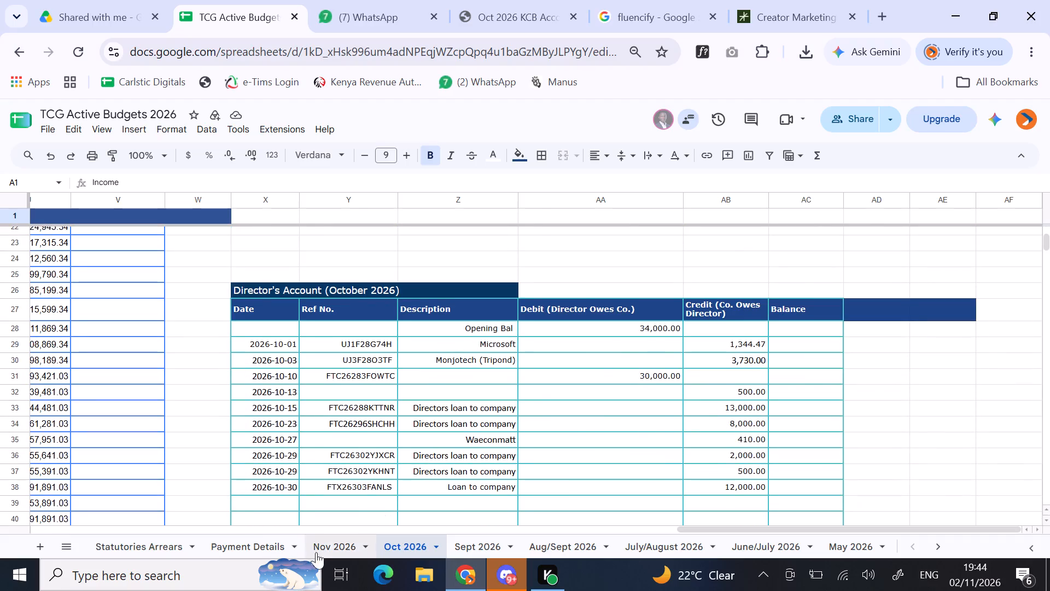
# On the Nov 2026 sheet, clear the October transactions below the opening balance in the Petty Cash Book, cells X9:AE17.
pyautogui.click(328, 544)
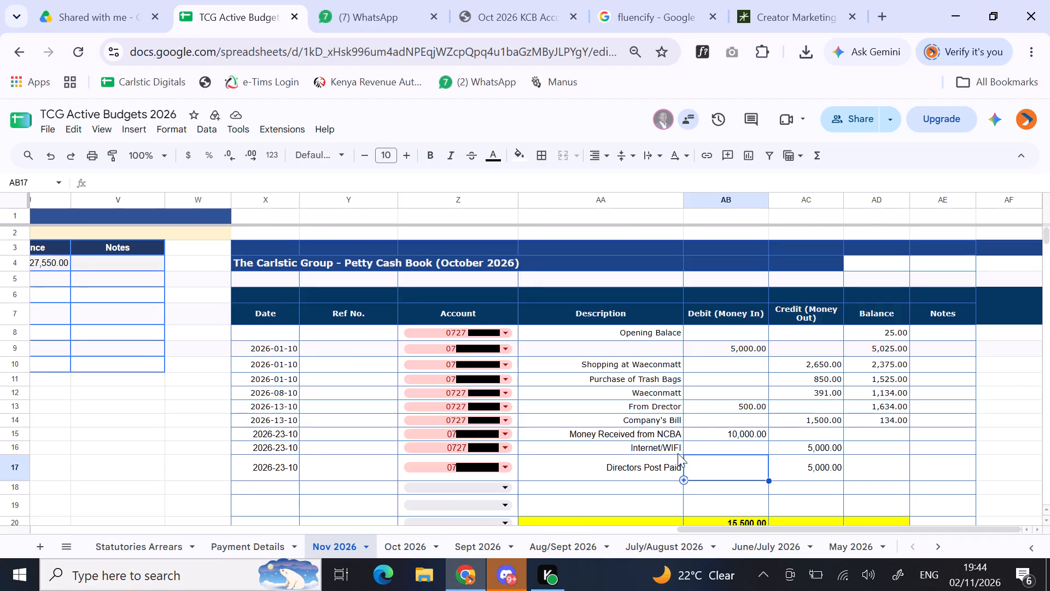
pyautogui.click(1048, 240)
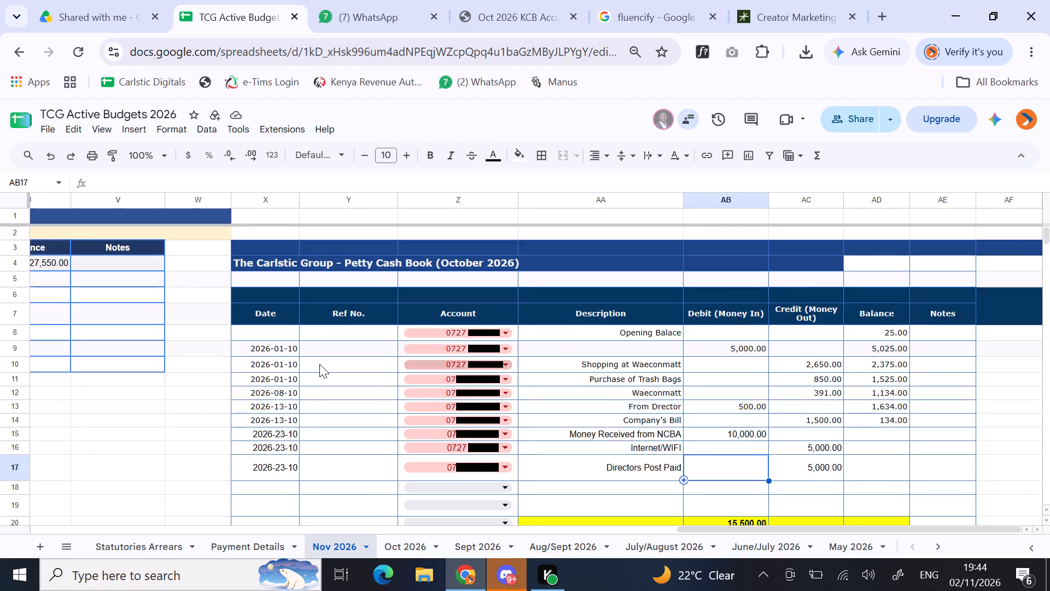
pyautogui.click(254, 340)
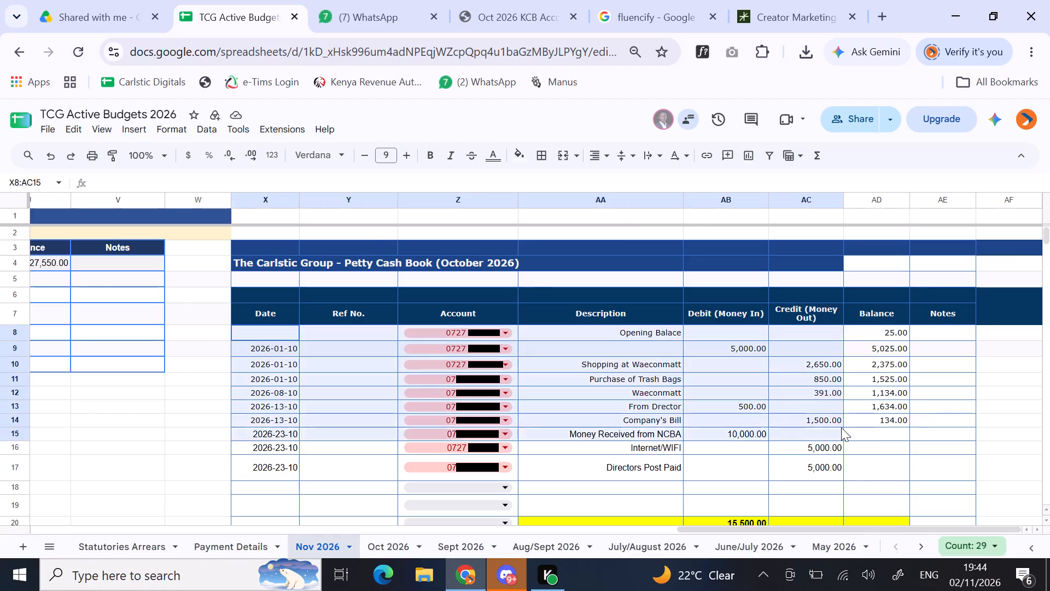
pyautogui.click(943, 471)
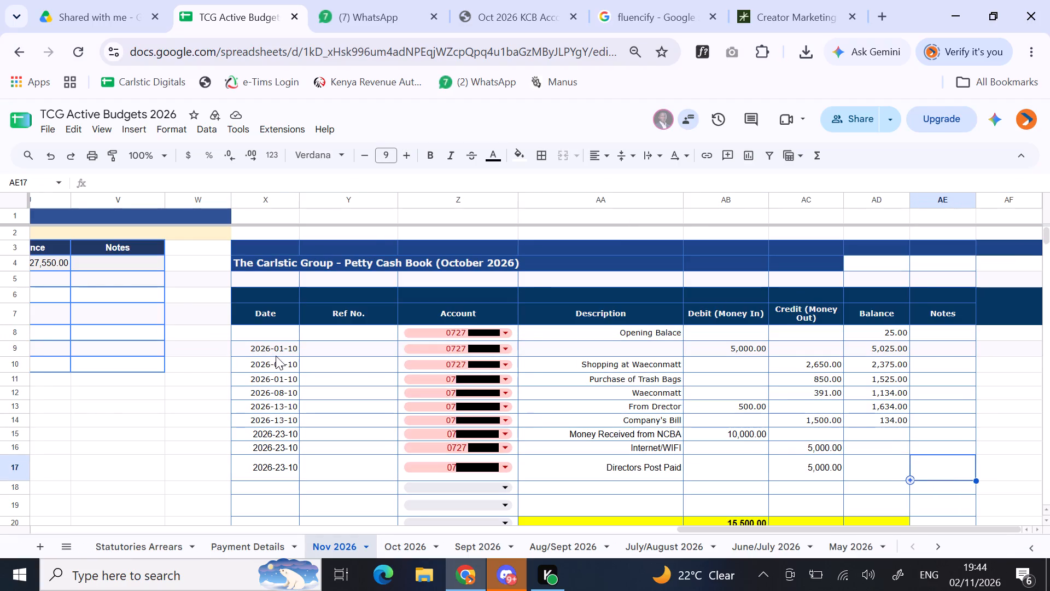
pyautogui.moveTo(276, 356); pyautogui.dragTo(962, 463)
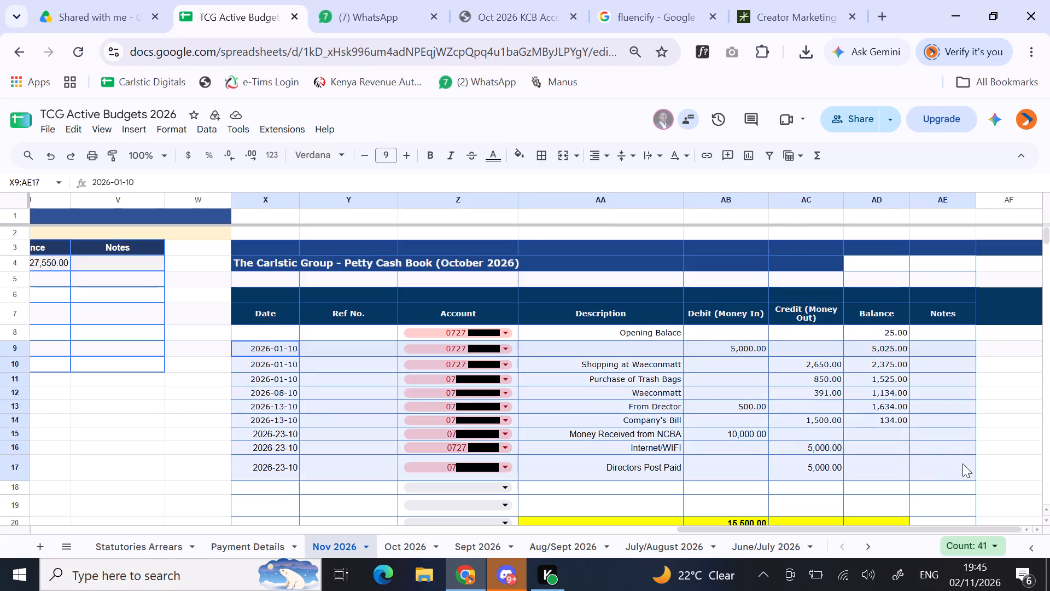
pyautogui.moveTo(962, 463); pyautogui.dragTo(935, 467)
pyautogui.press('BackSpace')
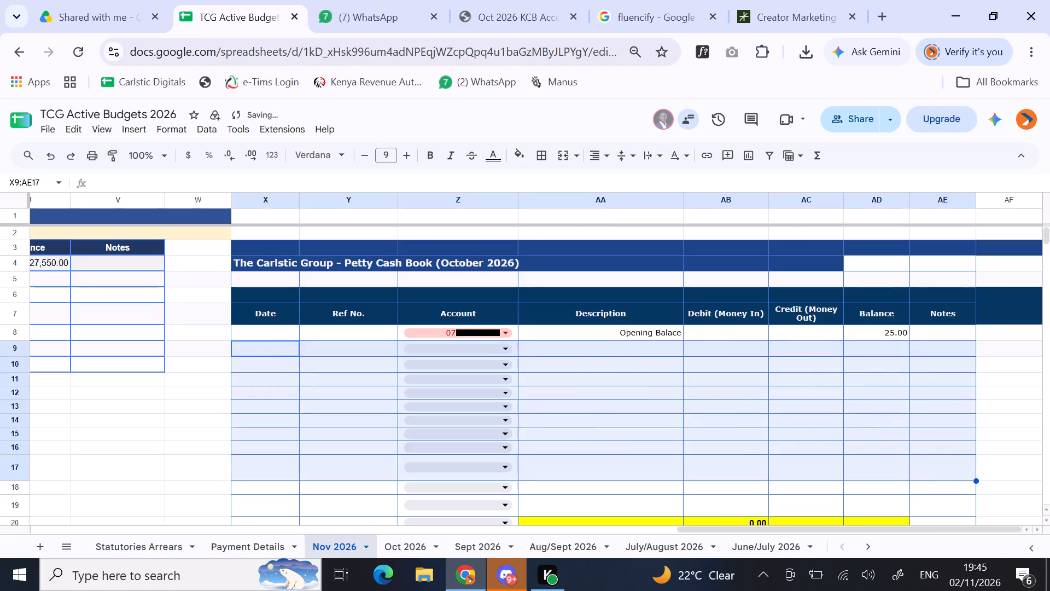
pyautogui.click(739, 412)
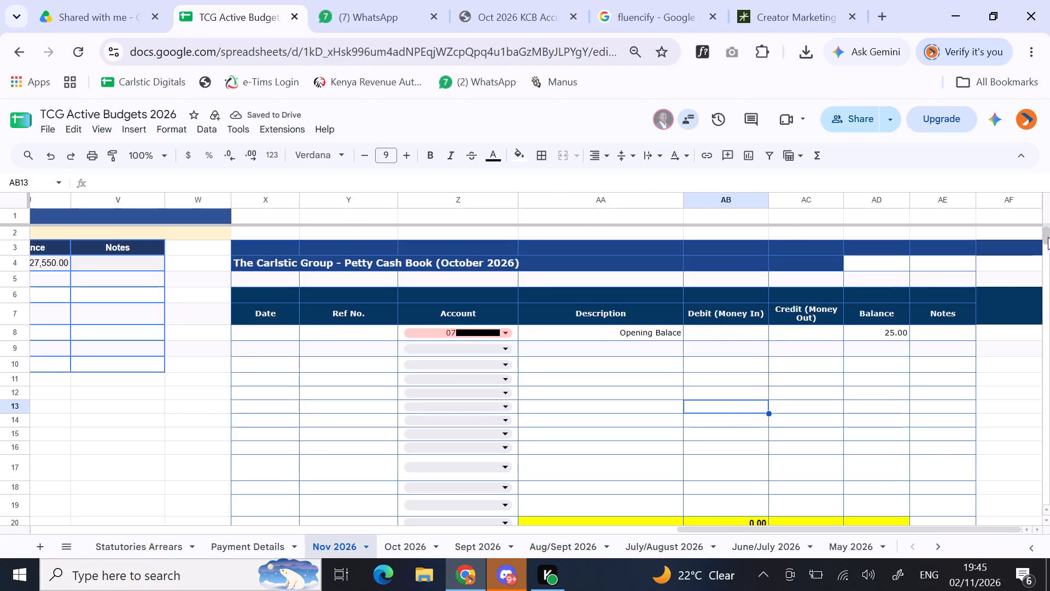
# Clear the Debit total in the yellow row of the Nov 2026 Petty Cash Book, cell AB20.
pyautogui.moveTo(1048, 236); pyautogui.dragTo(1048, 241)
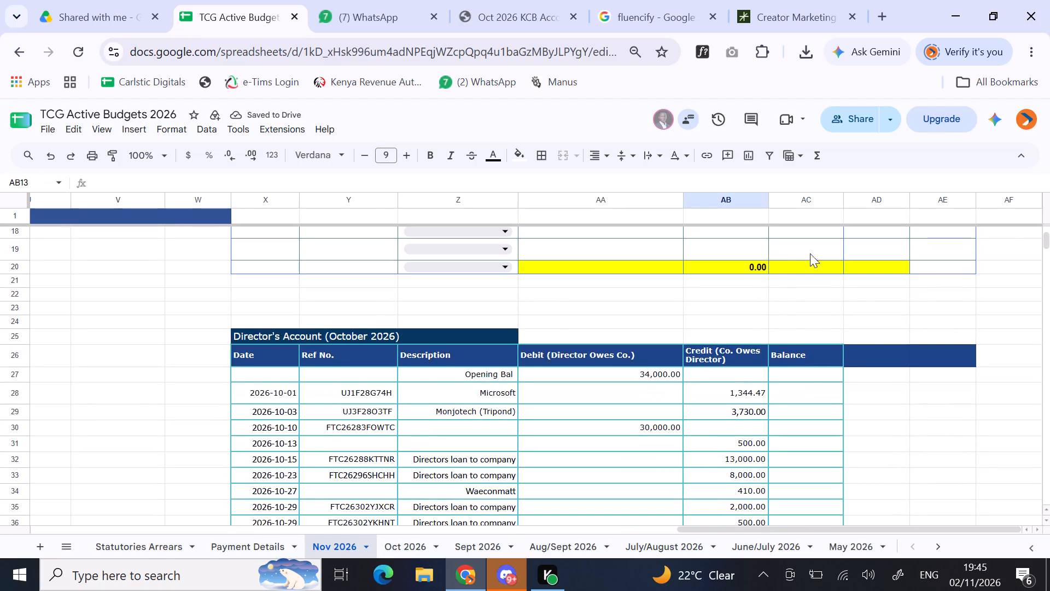
pyautogui.click(742, 266)
pyautogui.press('BackSpace')
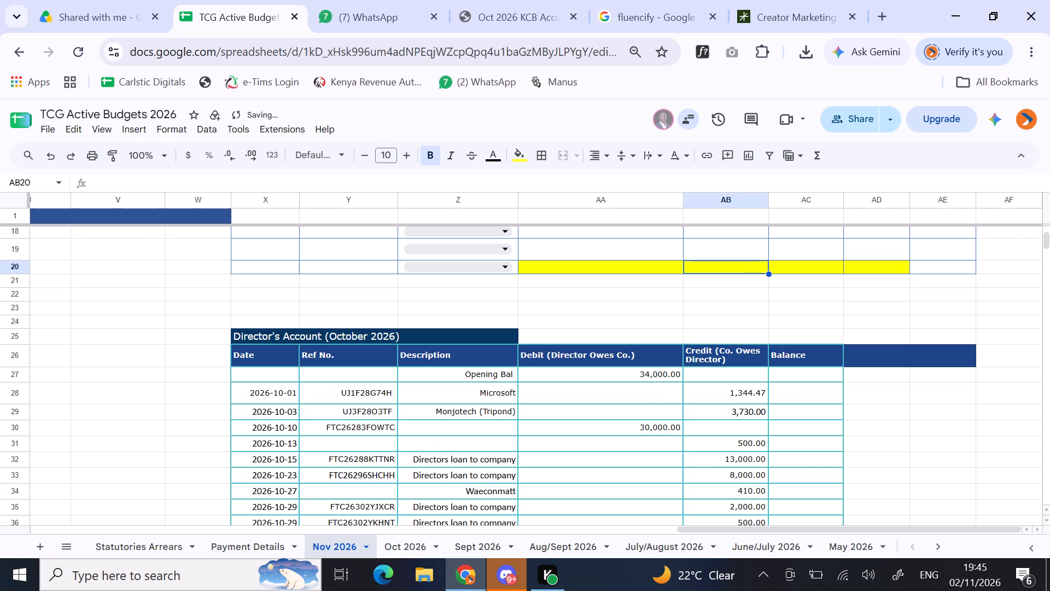
pyautogui.click(789, 288)
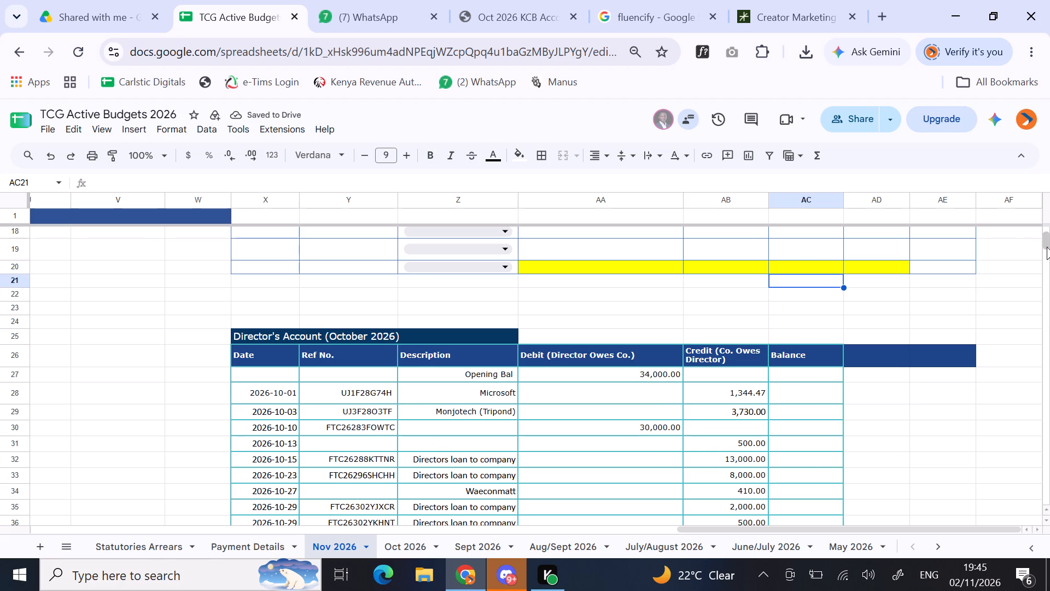
# Clear the October transactions below the opening balance in the Nov 2026 Director's Account, cells X28:AB37.
pyautogui.click(1047, 247)
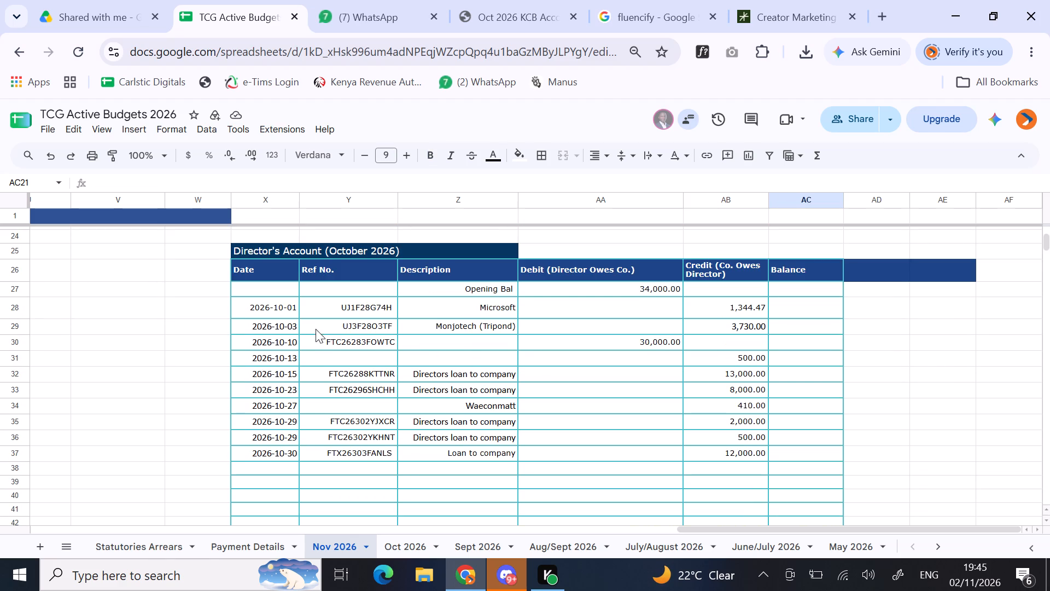
pyautogui.moveTo(284, 314); pyautogui.dragTo(765, 449)
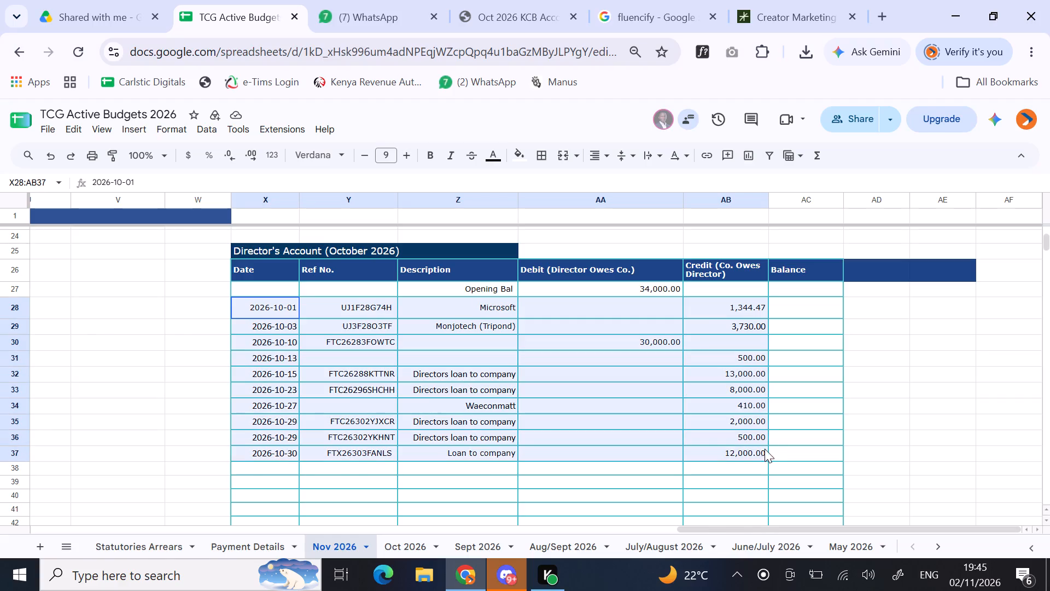
pyautogui.moveTo(765, 449); pyautogui.dragTo(762, 450)
pyautogui.press('BackSpace')
pyautogui.click(943, 439)
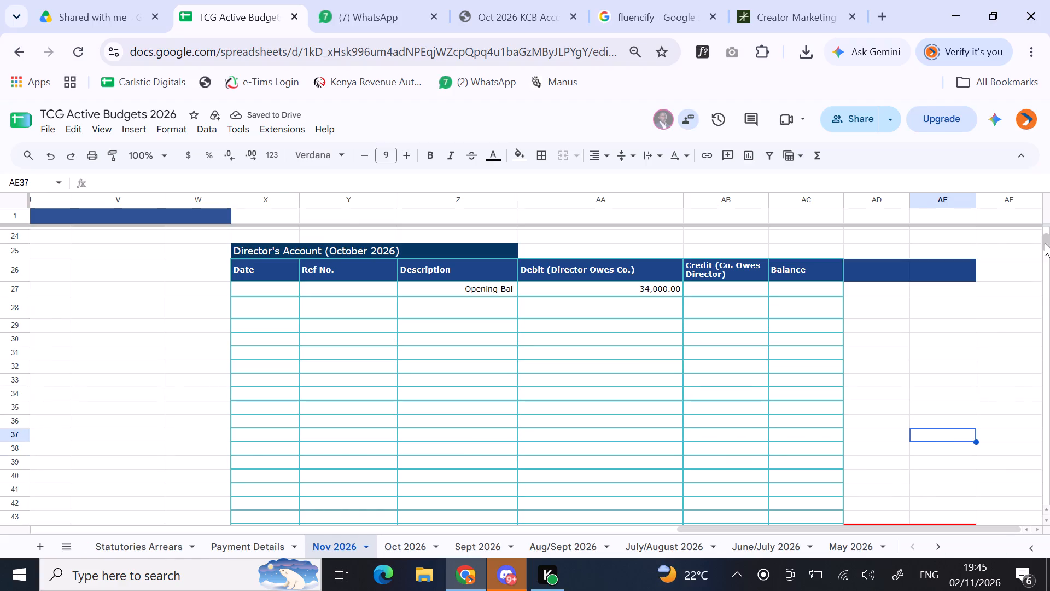
# Clear the opening balance amount in the Nov 2026 Petty Cash Book, cell AD8.
pyautogui.moveTo(1046, 244); pyautogui.dragTo(1046, 237)
pyautogui.click(899, 331)
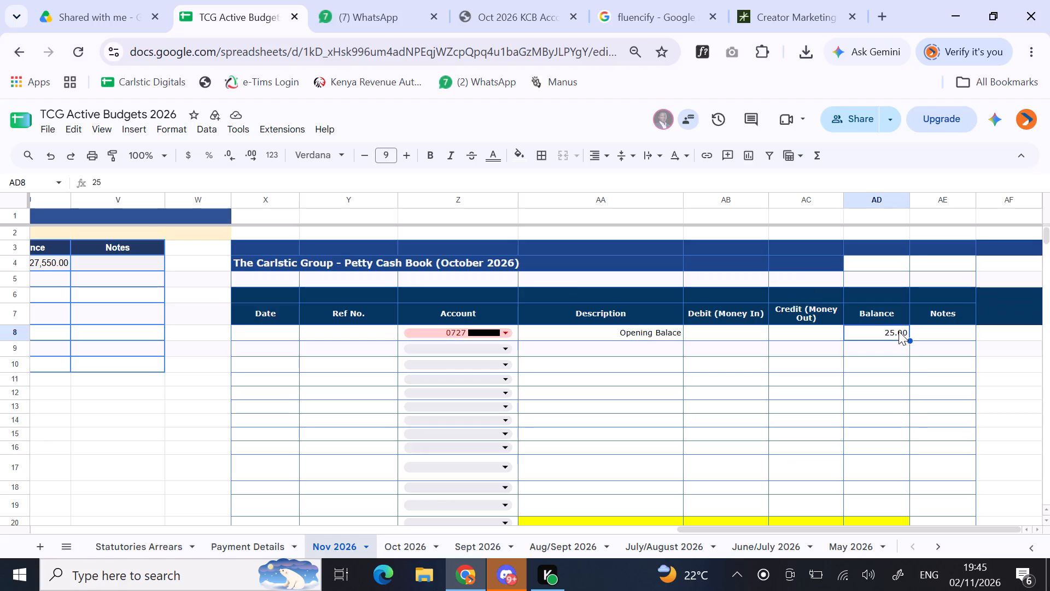
pyautogui.press('BackSpace')
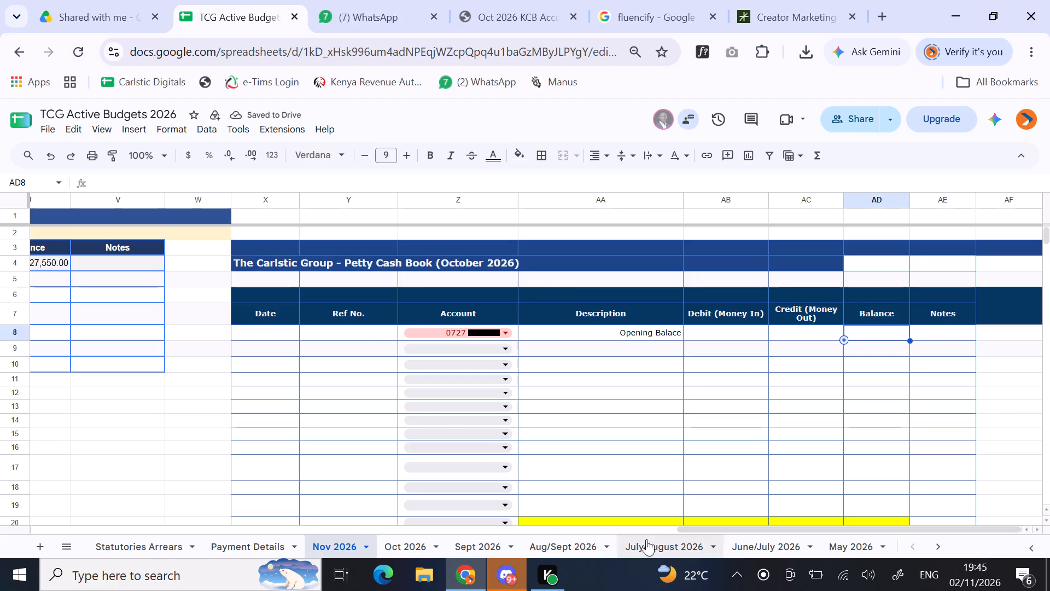
# On the Oct 2026 sheet, enter petty cash row 19: date 2026-31-10, the 0727 account, description Transaction Costs and credit 32.
pyautogui.click(410, 549)
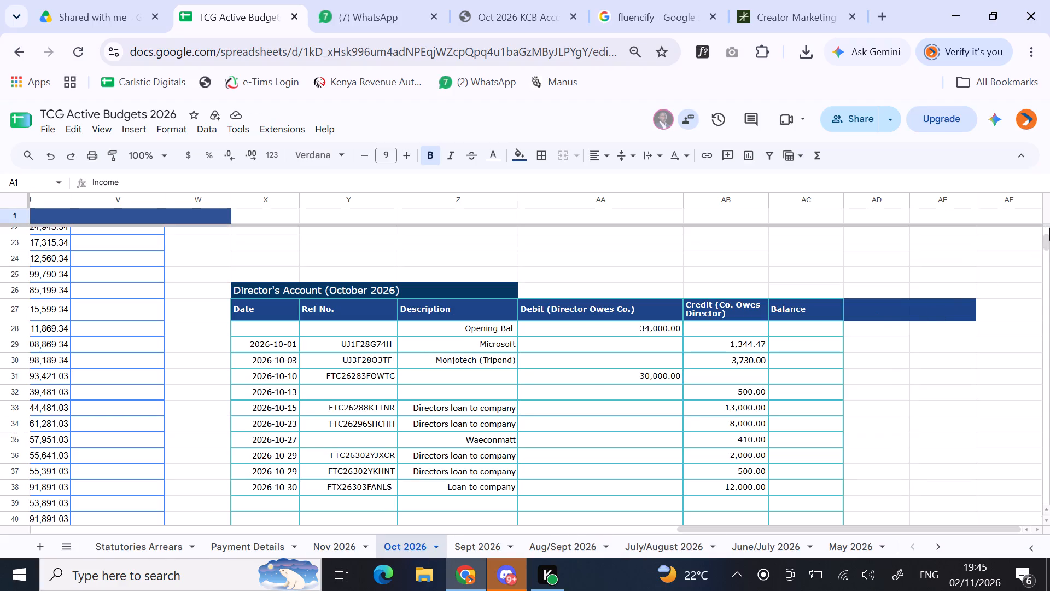
pyautogui.moveTo(1049, 237); pyautogui.dragTo(1048, 234)
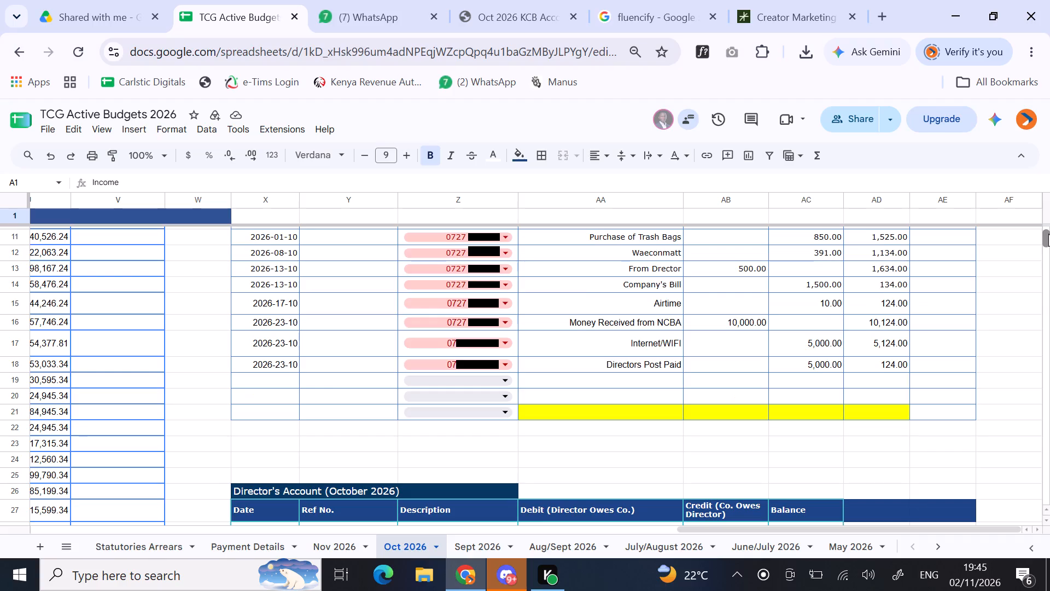
pyautogui.moveTo(1048, 234); pyautogui.dragTo(1047, 233)
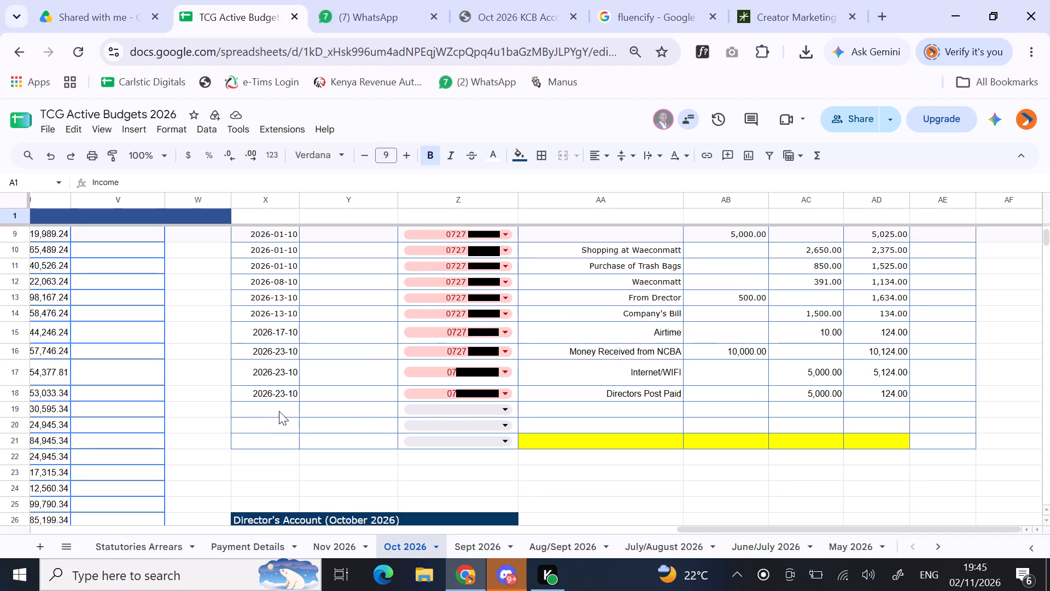
pyautogui.click(283, 405)
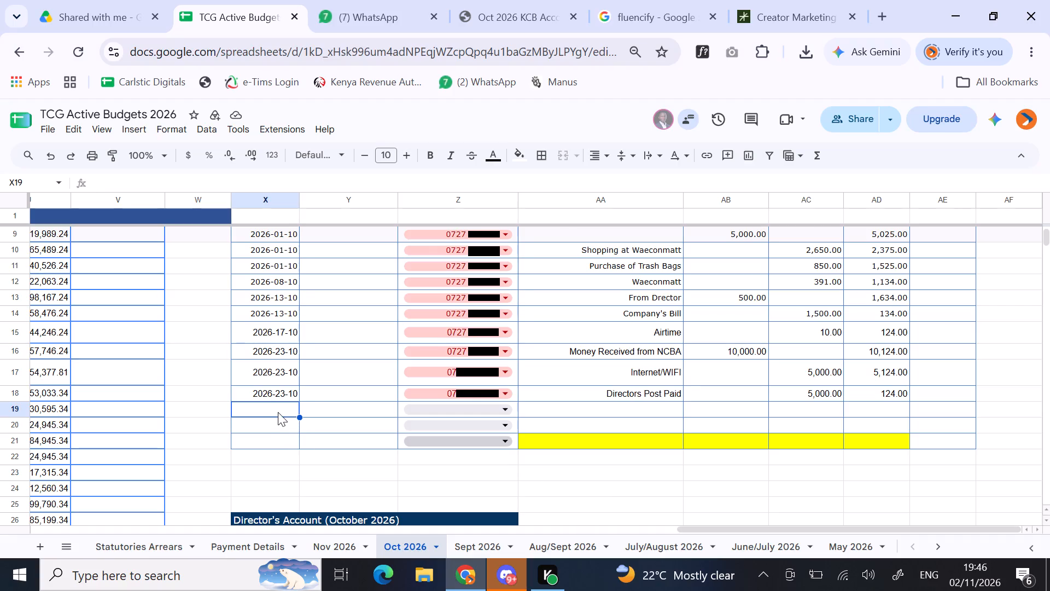
pyautogui.write('2026')
pyautogui.press('-')
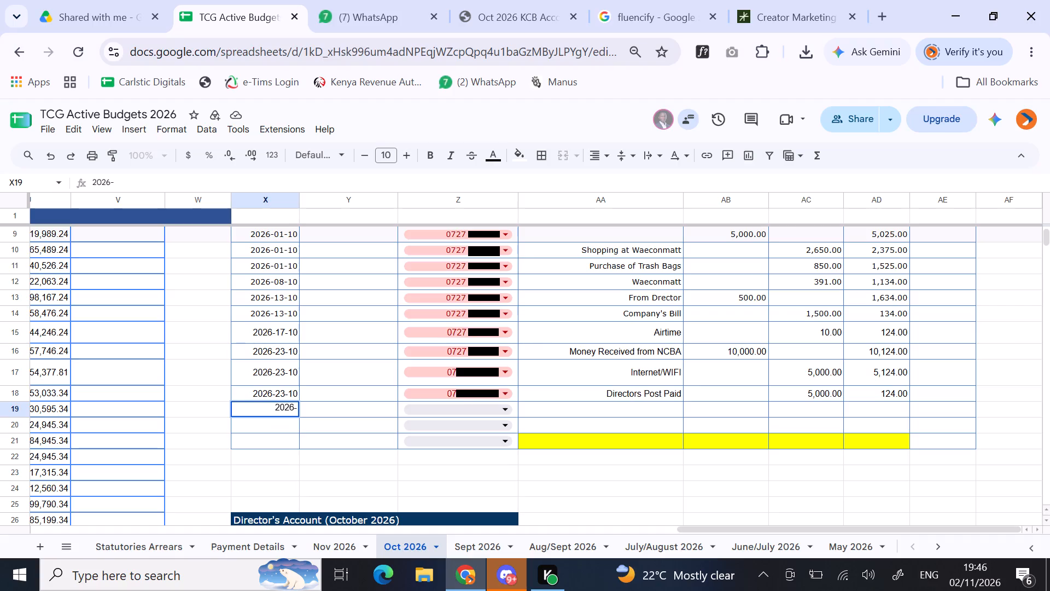
pyautogui.write('31-10')
pyautogui.click(440, 409)
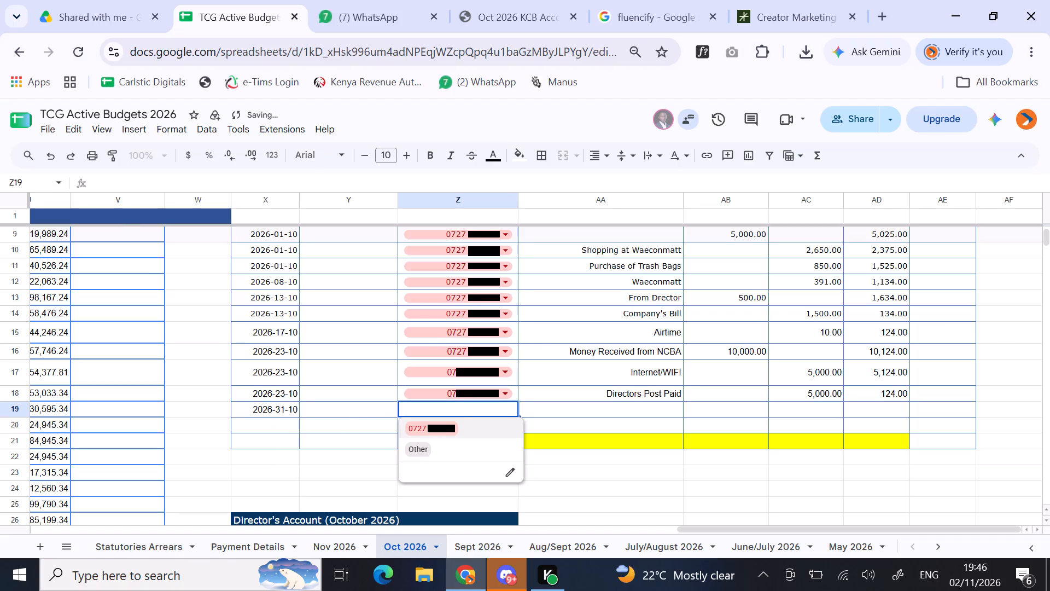
pyautogui.click(474, 428)
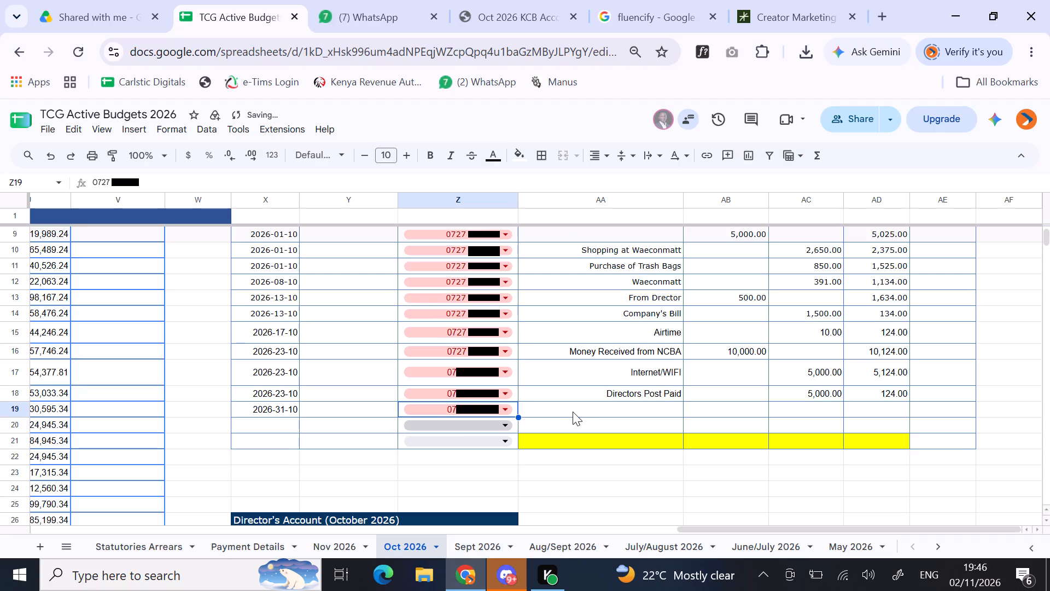
pyautogui.click(573, 412)
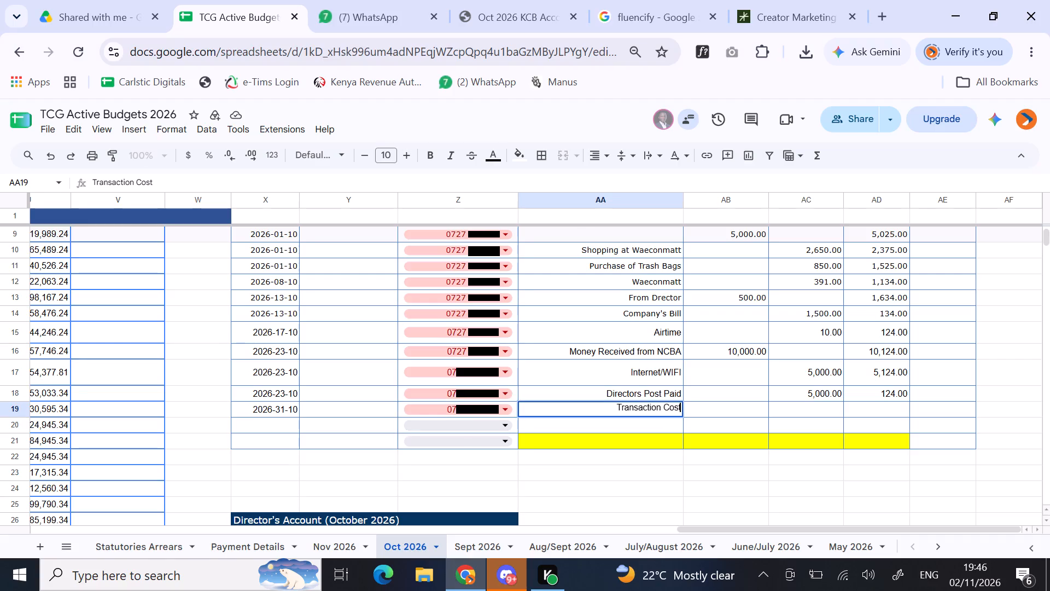
pyautogui.click(862, 410)
pyautogui.click(818, 411)
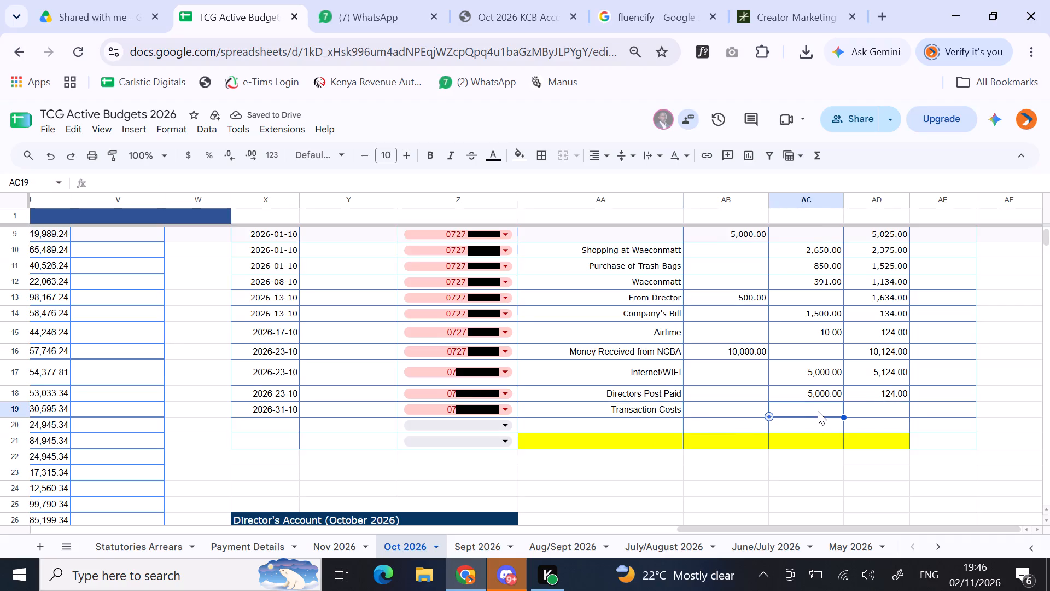
pyautogui.write('32')
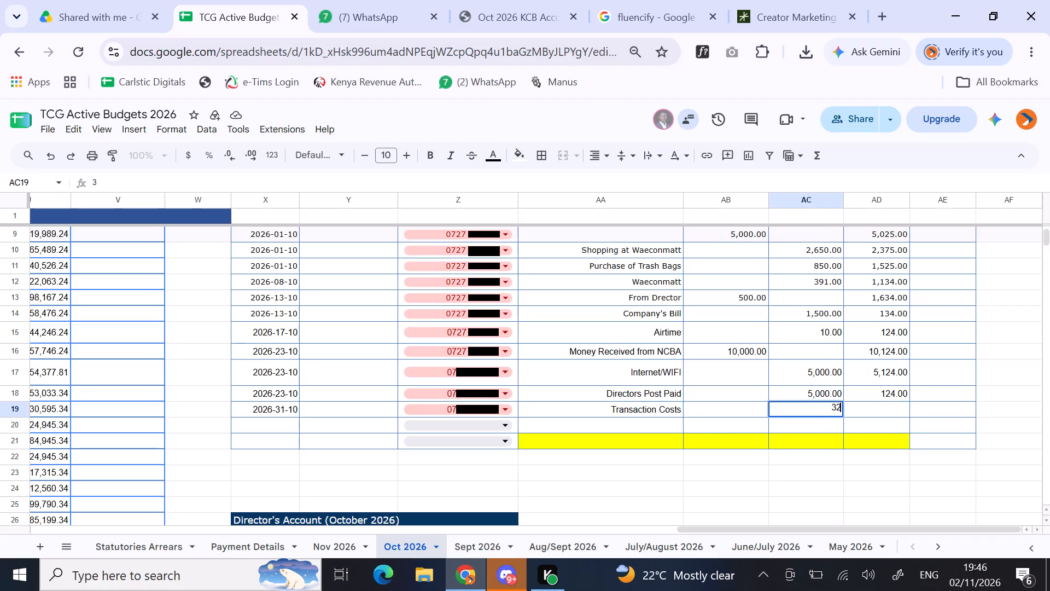
# Calculate the Transaction Costs row's balance in AD19 with the formula =AD18-AC19.
pyautogui.click(892, 414)
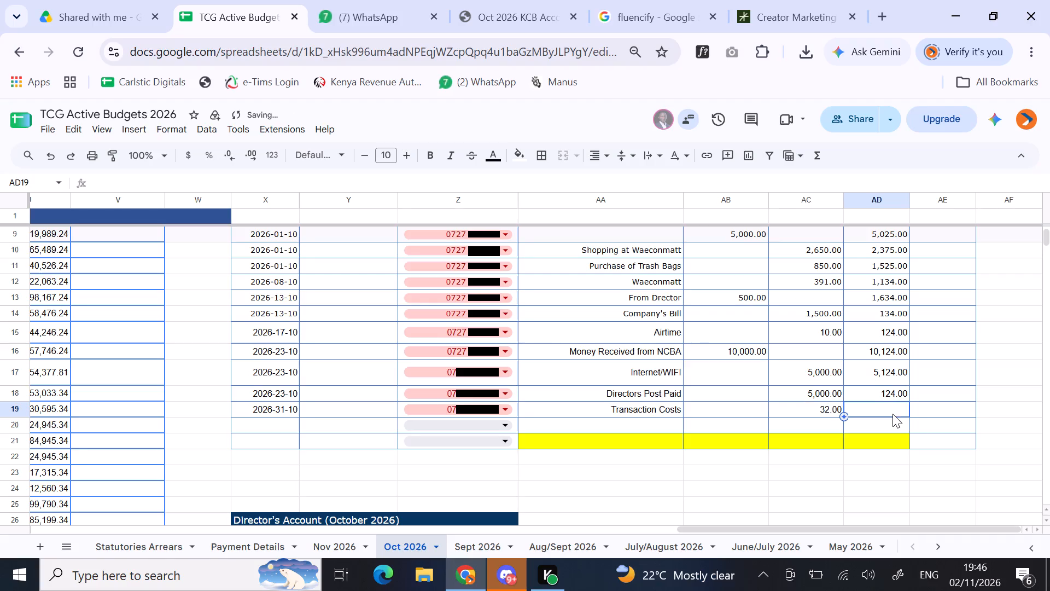
pyautogui.press('-')
pyautogui.press('BackSpace')
pyautogui.press('=')
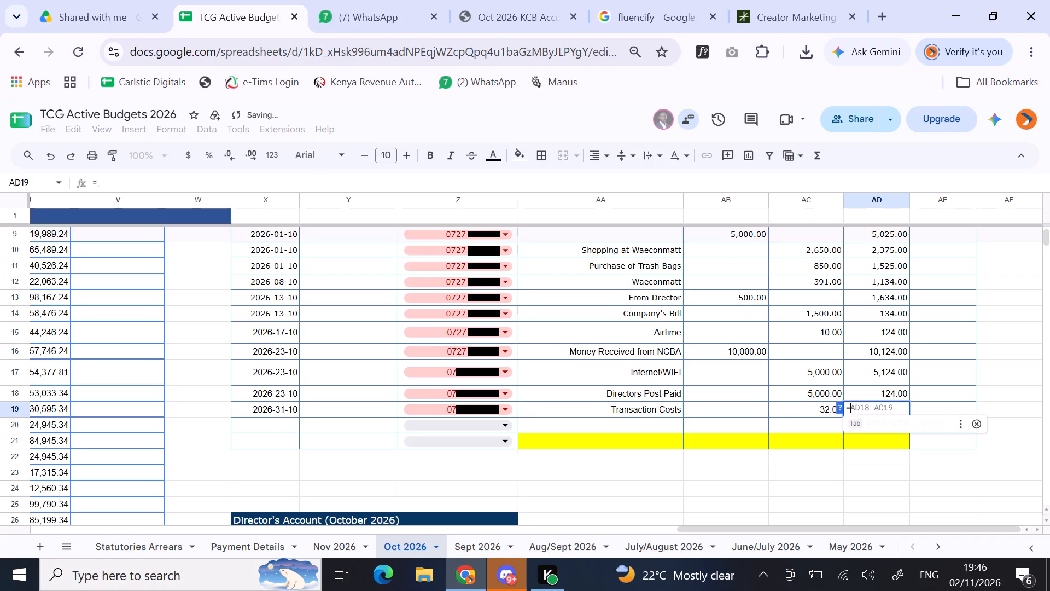
pyautogui.click(898, 423)
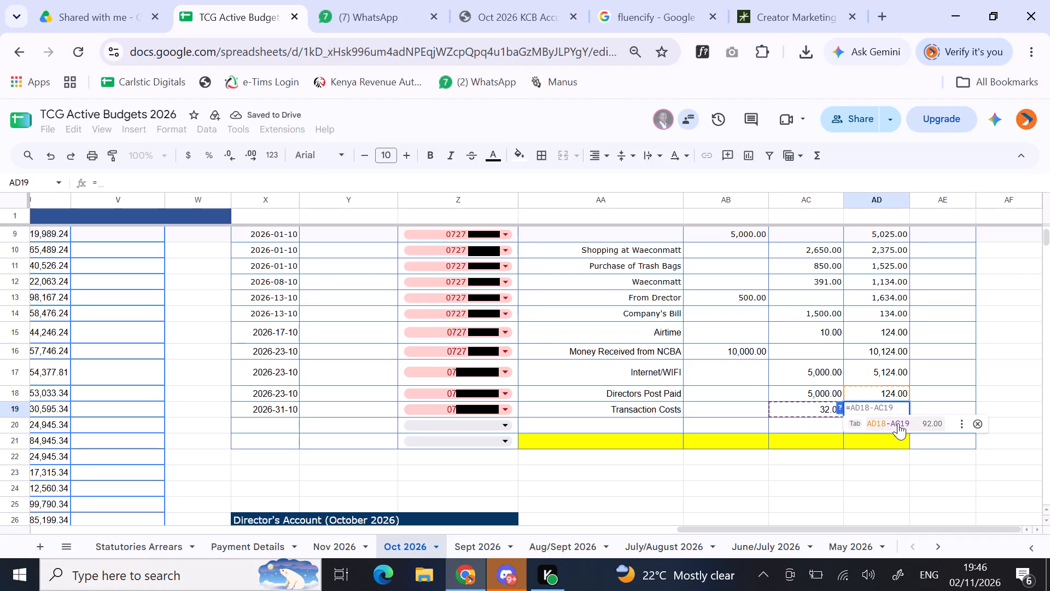
pyautogui.click(940, 430)
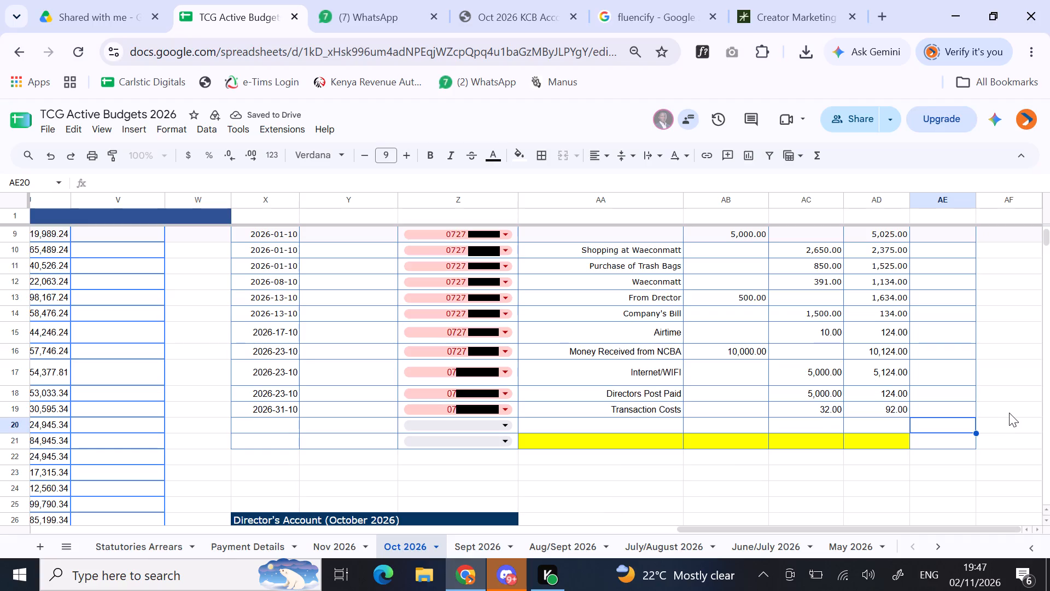
# Set the Petty Cash Book opening balance on the Nov 2026 sheet, cell AD8, to 92.
pyautogui.click(341, 543)
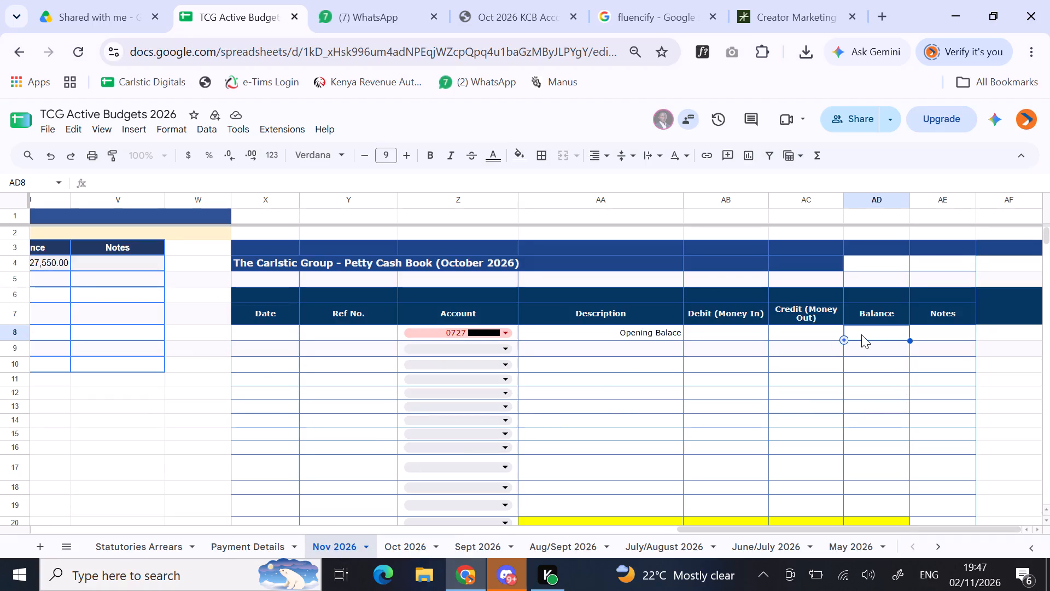
pyautogui.write('93')
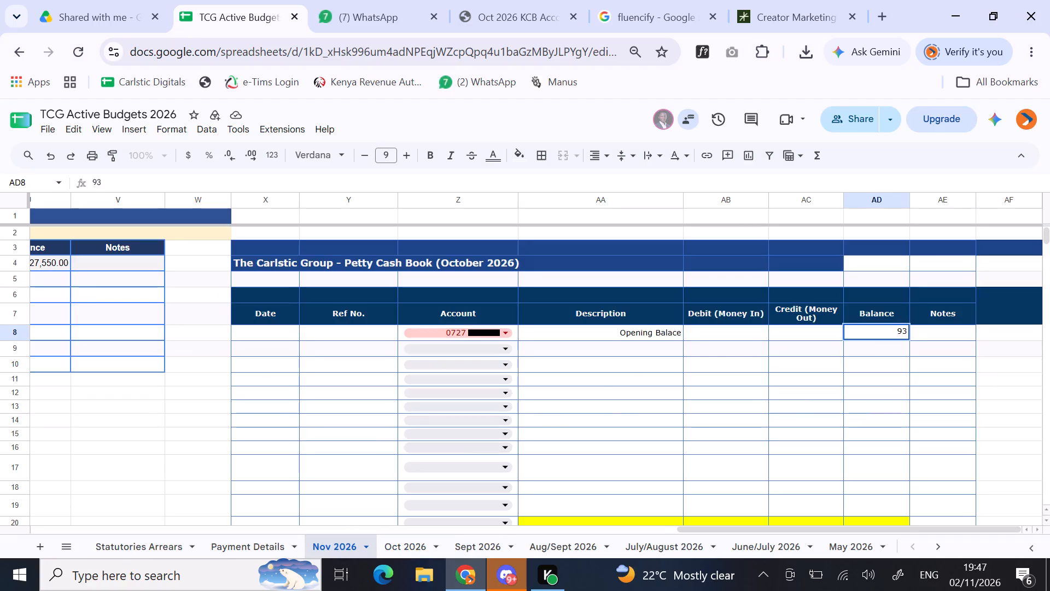
pyautogui.press('BackSpace')
pyautogui.press('2')
pyautogui.press('Return')
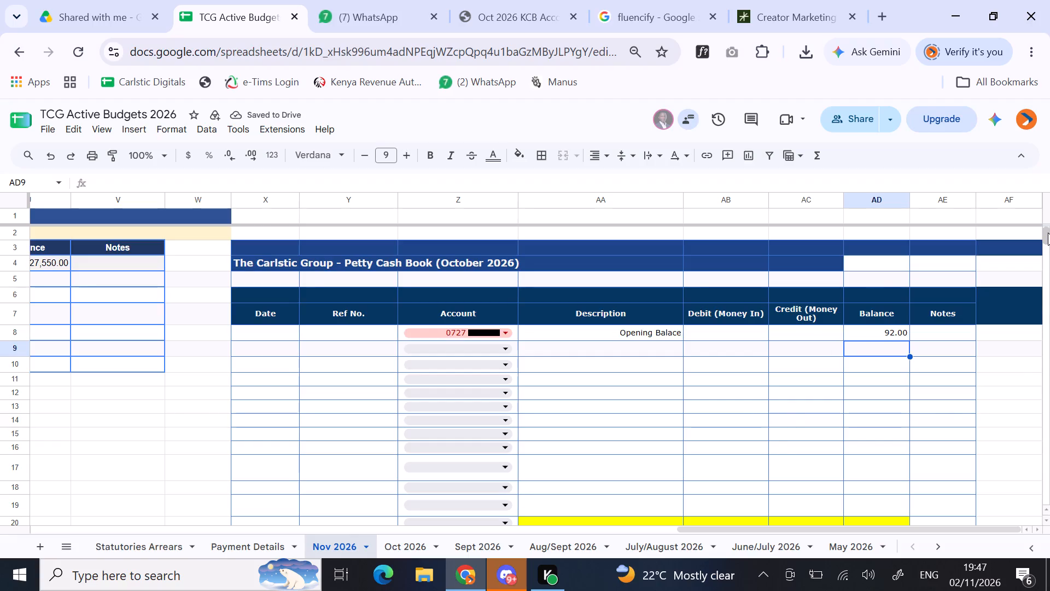
# Examine the Director's Account opening balance and totals row on the Nov 2026 sheet, then the Director's Account on the Oct 2026 sheet.
pyautogui.moveTo(1048, 233); pyautogui.dragTo(1048, 236)
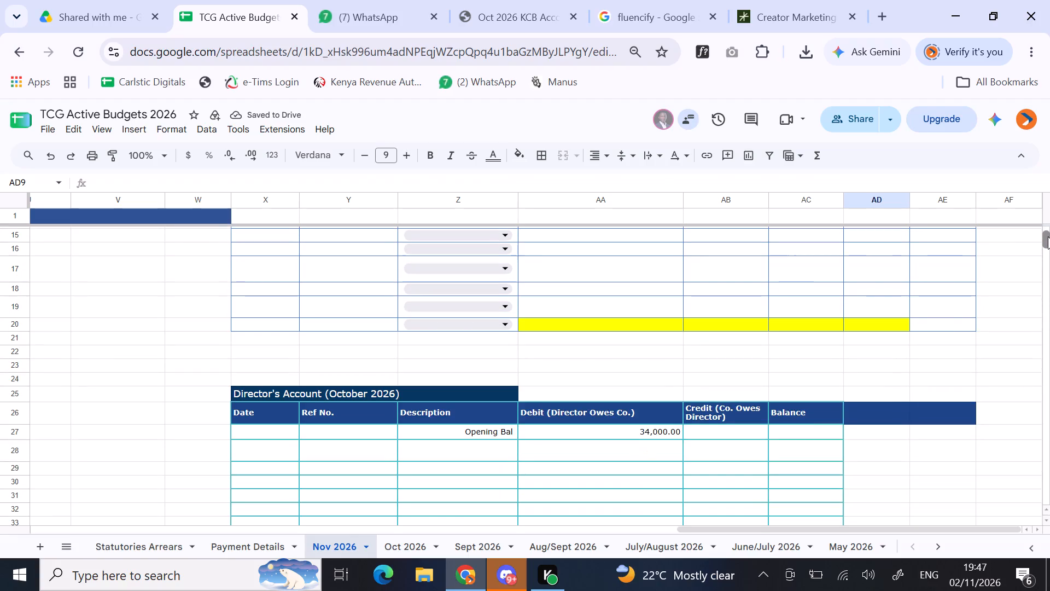
pyautogui.moveTo(1048, 236); pyautogui.dragTo(1048, 239)
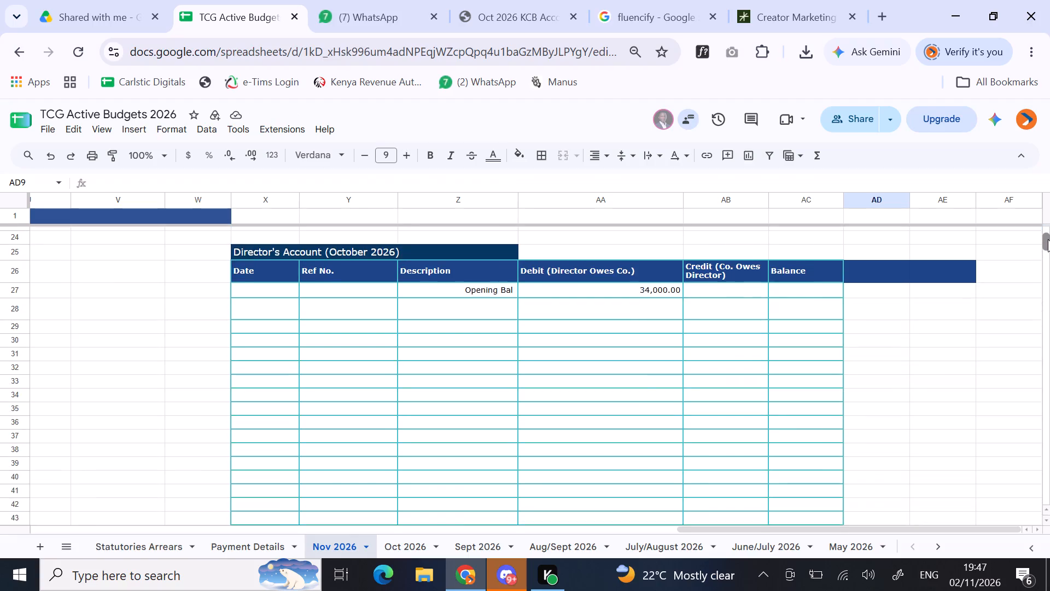
pyautogui.moveTo(1048, 239); pyautogui.dragTo(1048, 241)
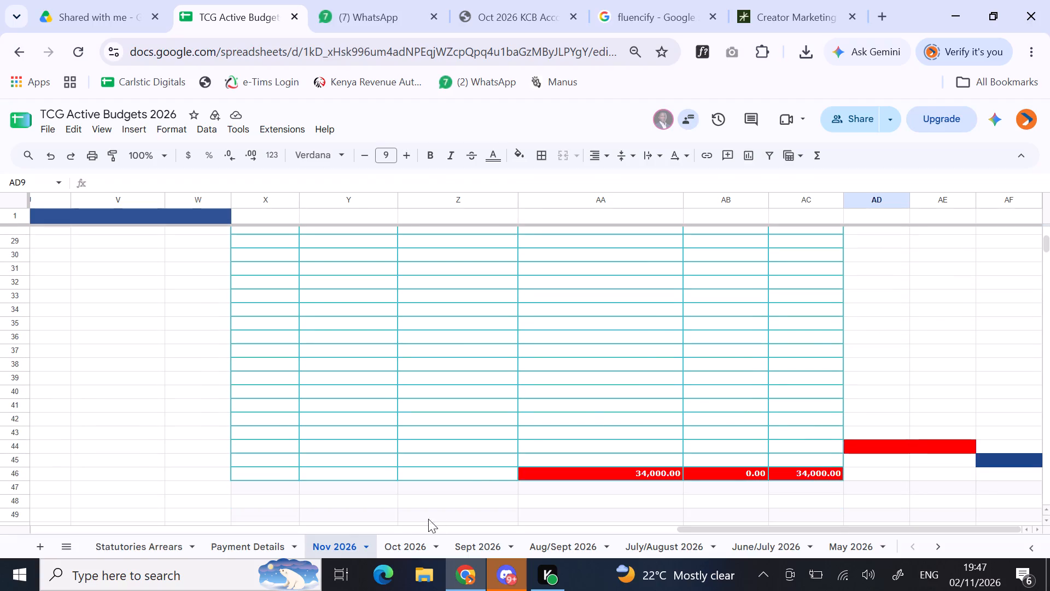
pyautogui.click(400, 545)
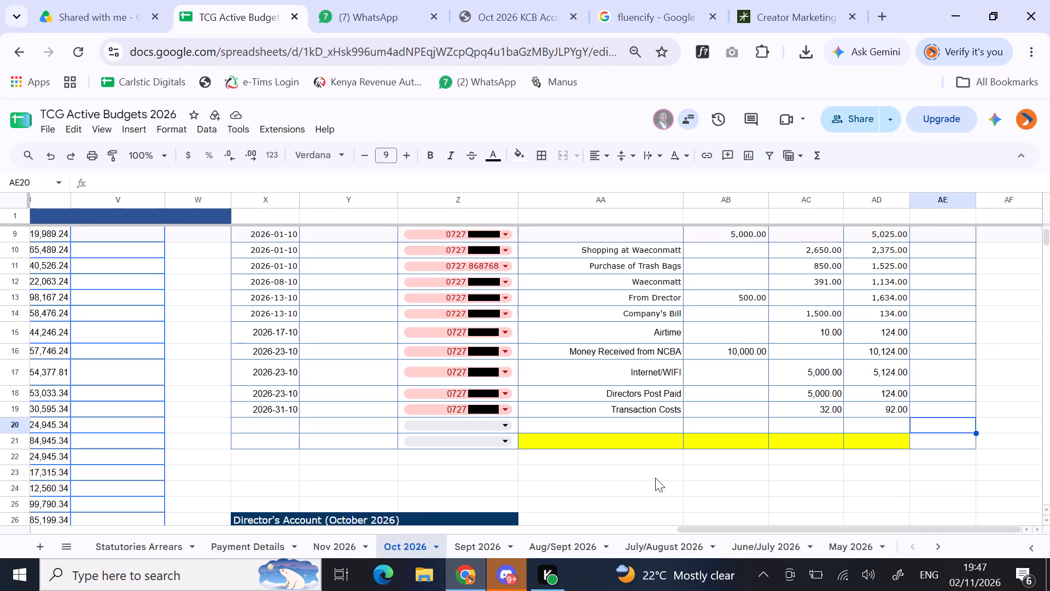
pyautogui.click(655, 478)
pyautogui.moveTo(1049, 235); pyautogui.dragTo(1049, 239)
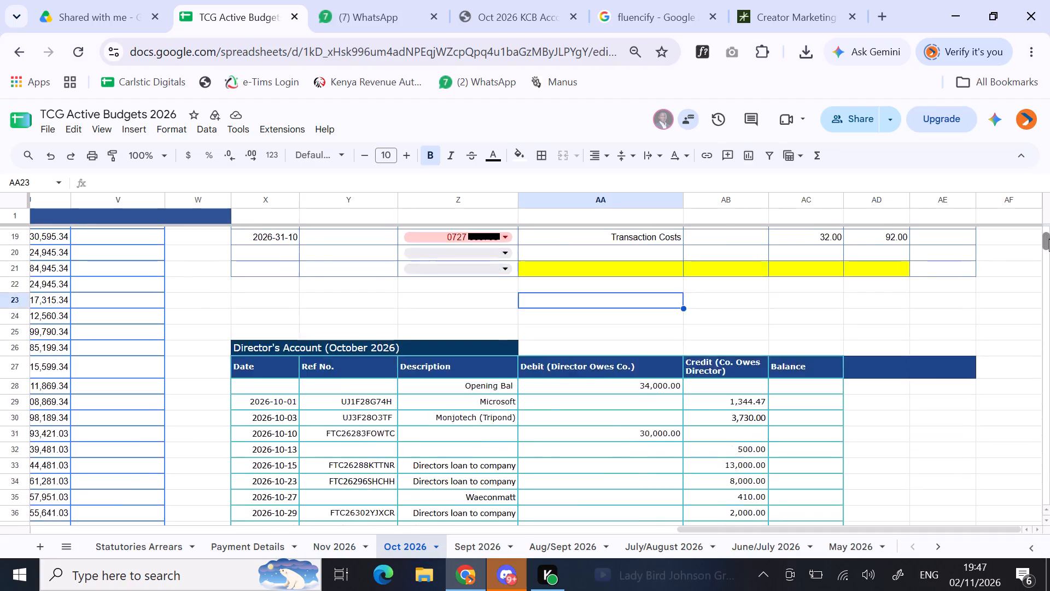
pyautogui.moveTo(1049, 239); pyautogui.dragTo(1049, 243)
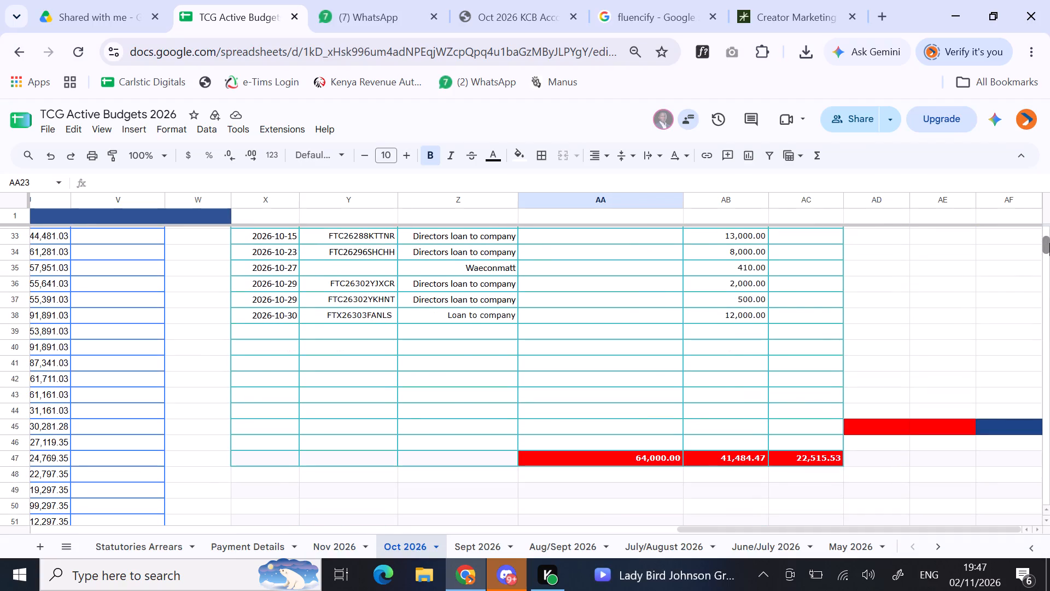
pyautogui.moveTo(1049, 243); pyautogui.dragTo(1048, 236)
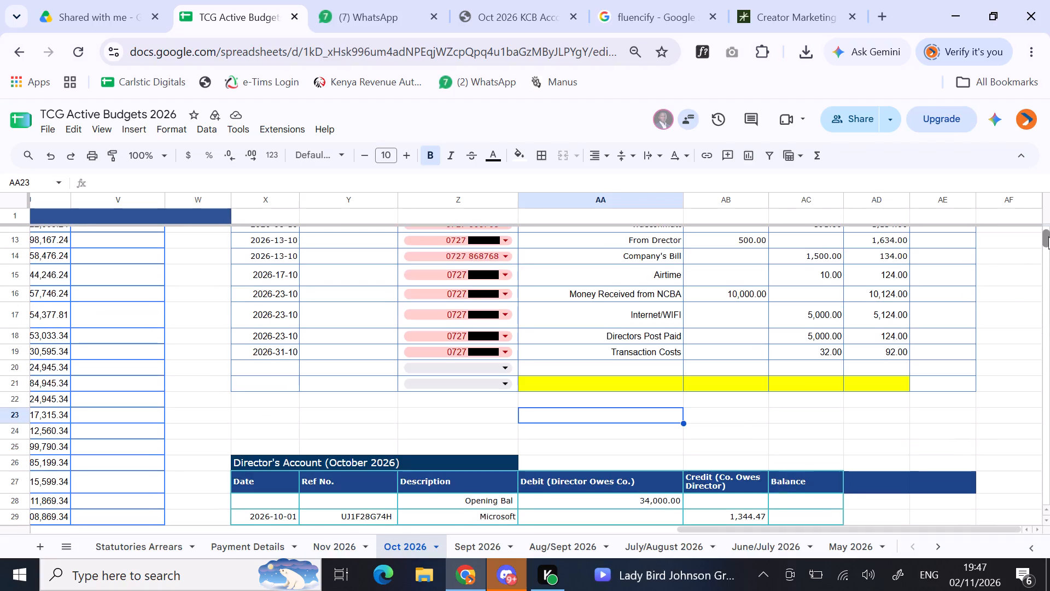
pyautogui.moveTo(1048, 236); pyautogui.dragTo(1049, 241)
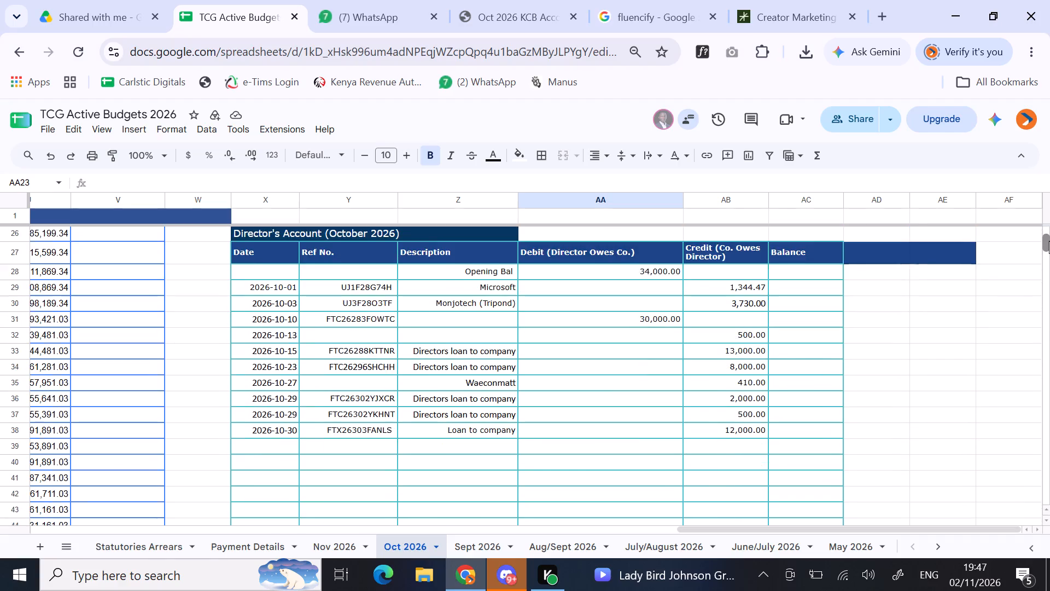
pyautogui.moveTo(1049, 241); pyautogui.dragTo(1049, 243)
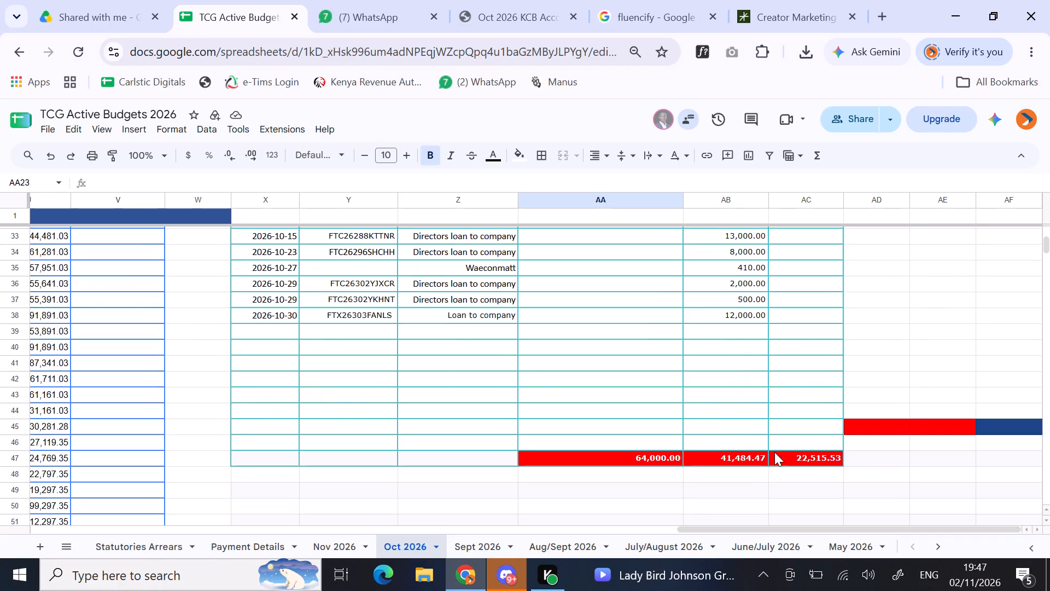
# Copy the closing balance of the October Director's Account, cell AC47.
pyautogui.click(807, 459)
pyautogui.rightClick(807, 459)
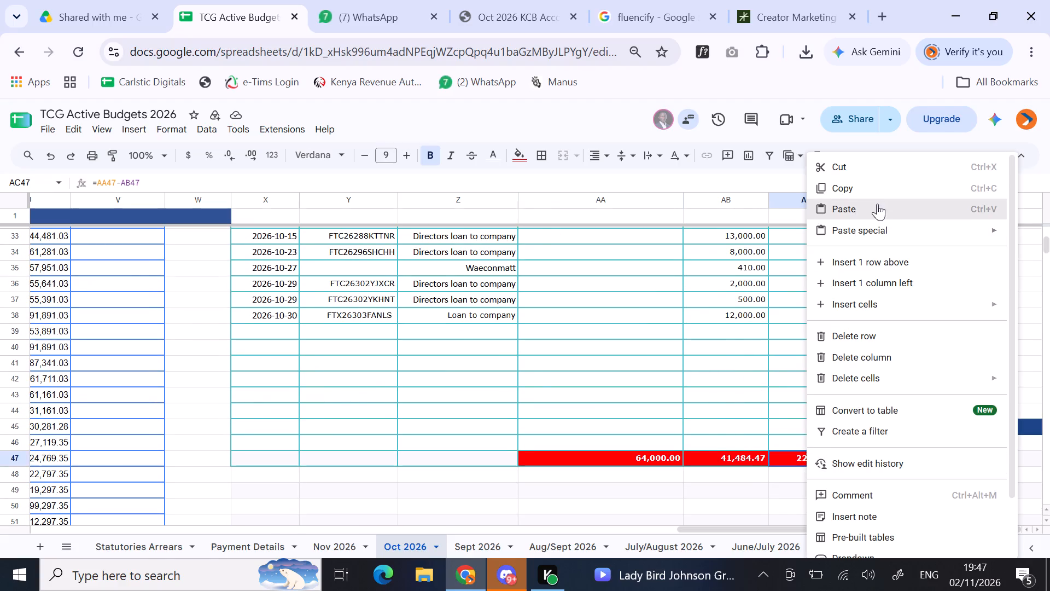
pyautogui.click(868, 193)
pyautogui.click(824, 474)
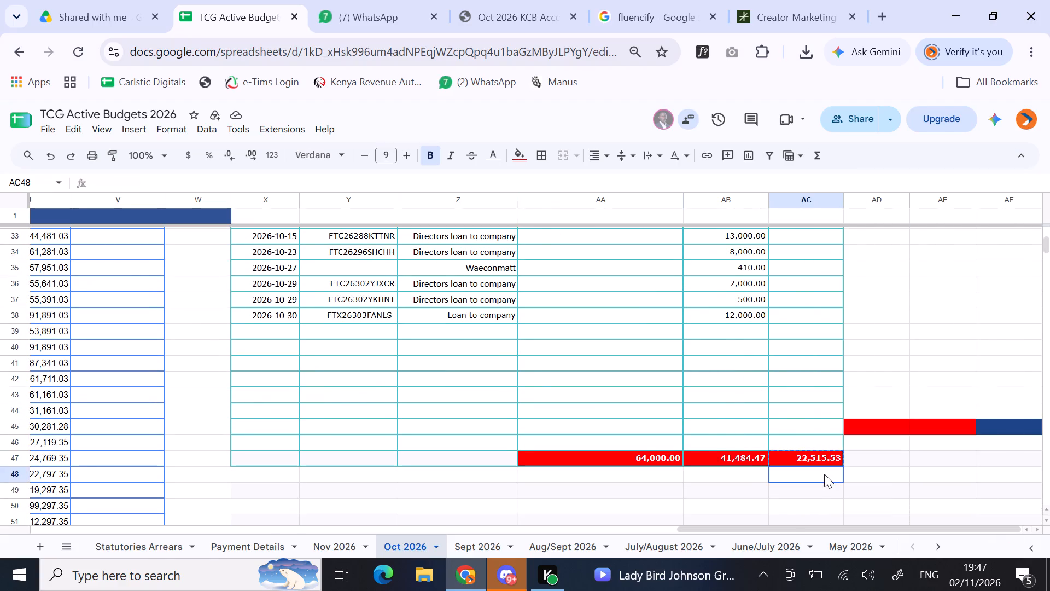
pyautogui.click(926, 496)
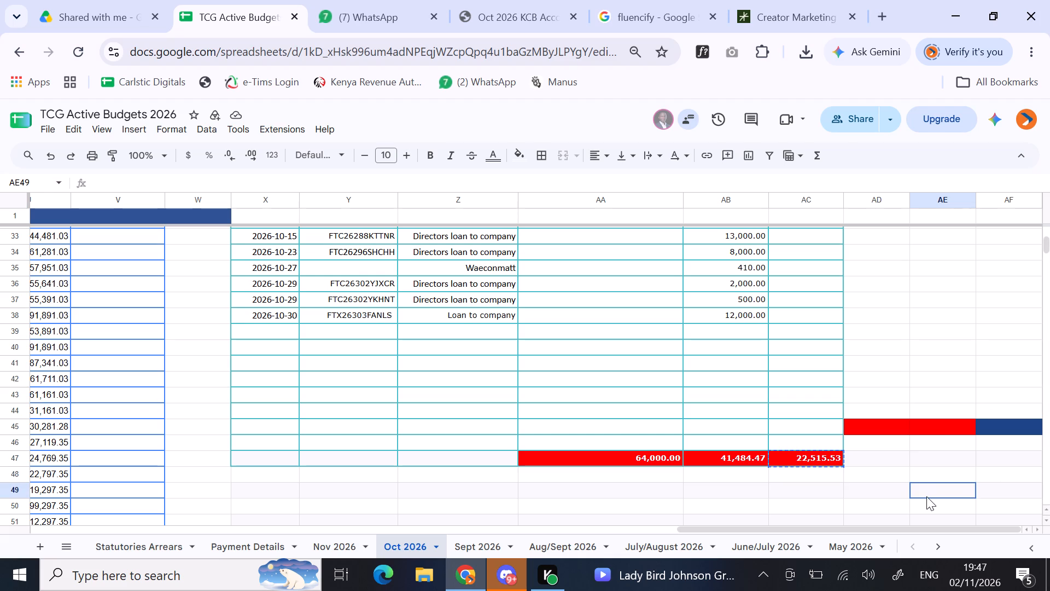
# Check the sum of the October Director's Account credit entries, cells AB29:AB38.
pyautogui.click(1048, 247)
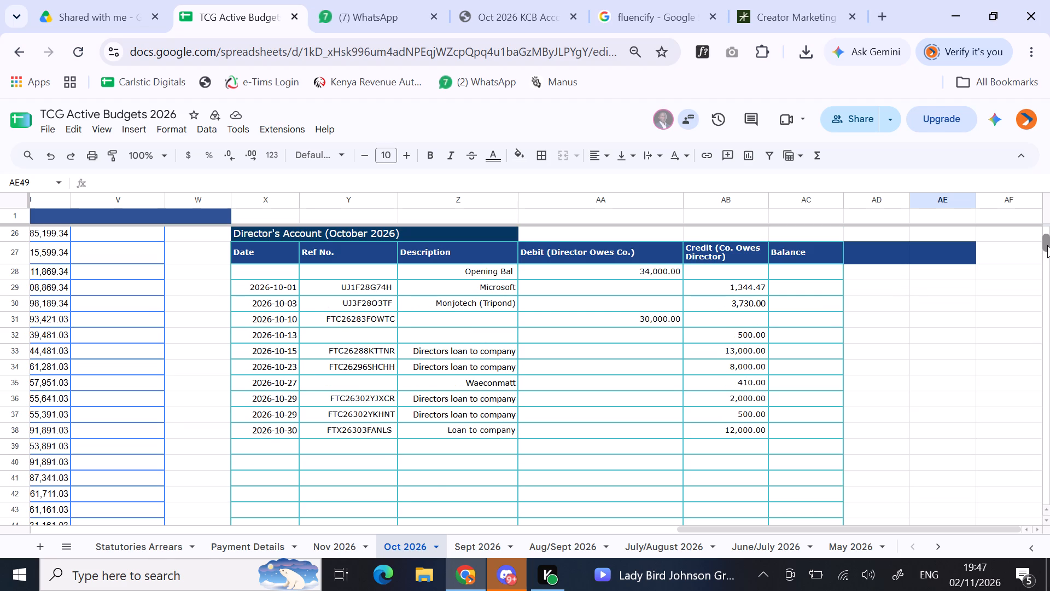
pyautogui.click(1047, 246)
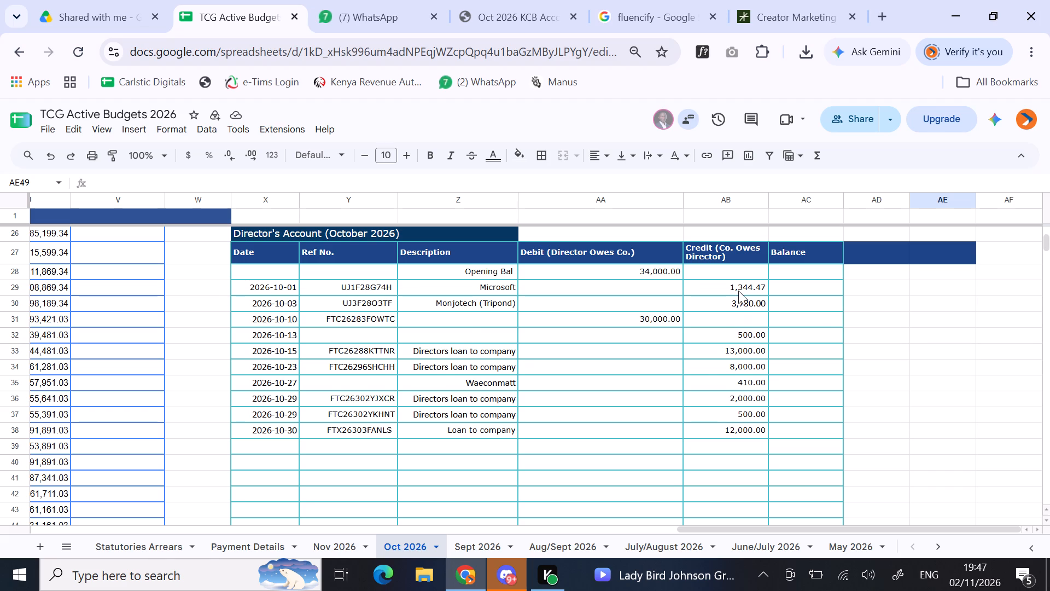
pyautogui.moveTo(738, 291); pyautogui.dragTo(740, 425)
pyautogui.click(855, 425)
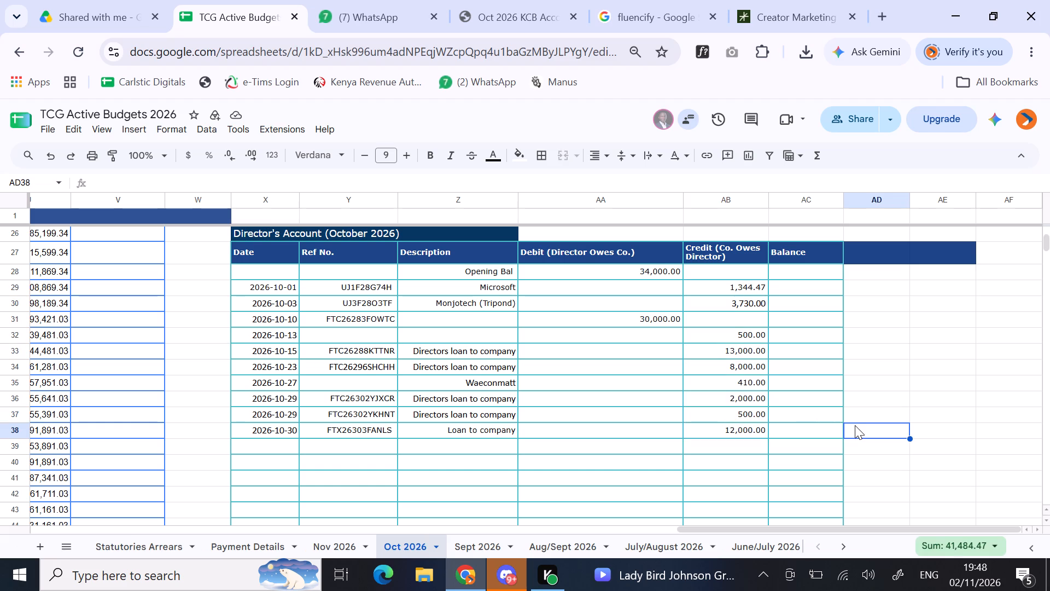
# Remove surplus empty rows from the October Director's Account by deleting cells X41:AC43, X40:AC41 and X40:AC40, shifting up each time.
pyautogui.click(1049, 247)
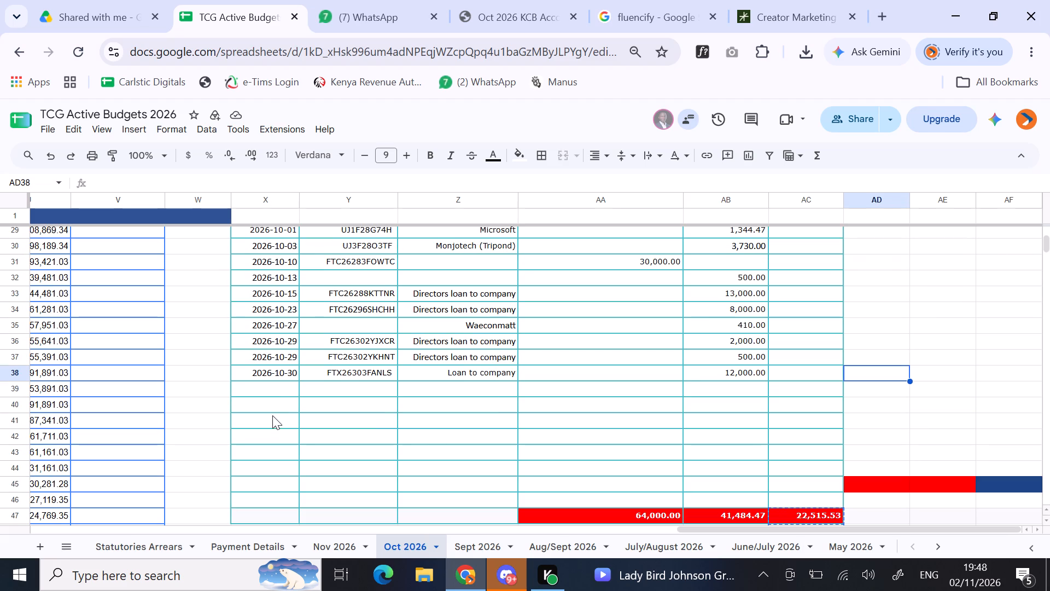
pyautogui.moveTo(272, 414); pyautogui.dragTo(797, 457)
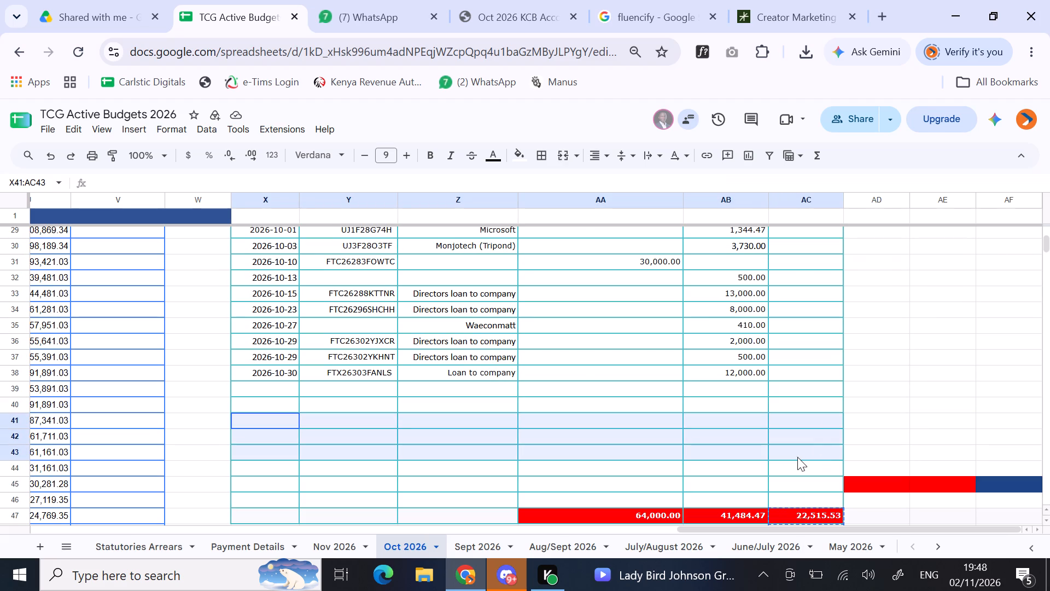
pyautogui.moveTo(797, 457); pyautogui.dragTo(796, 457)
pyautogui.rightClick(723, 445)
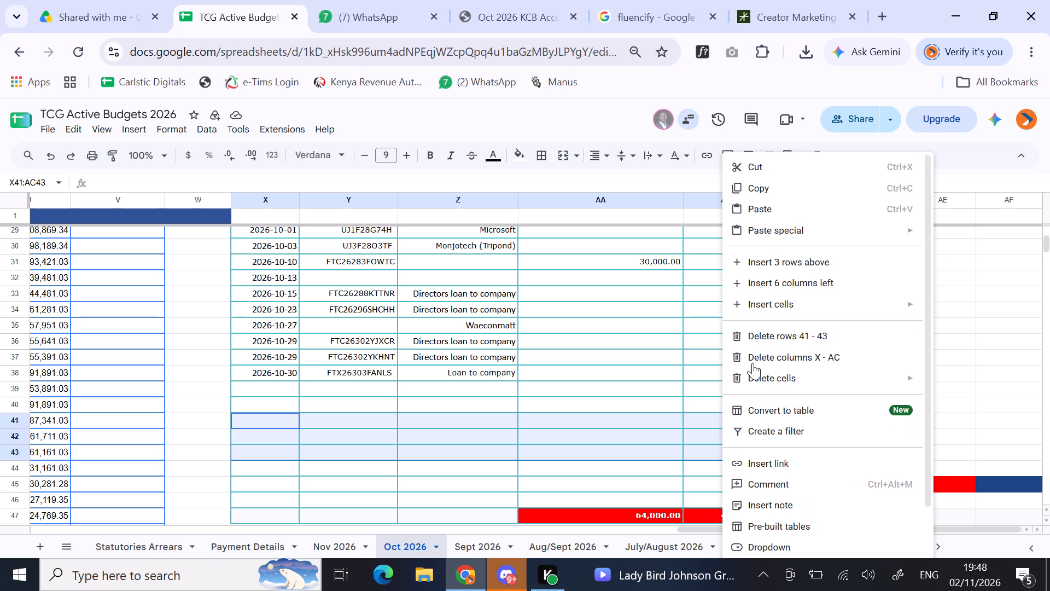
pyautogui.click(660, 410)
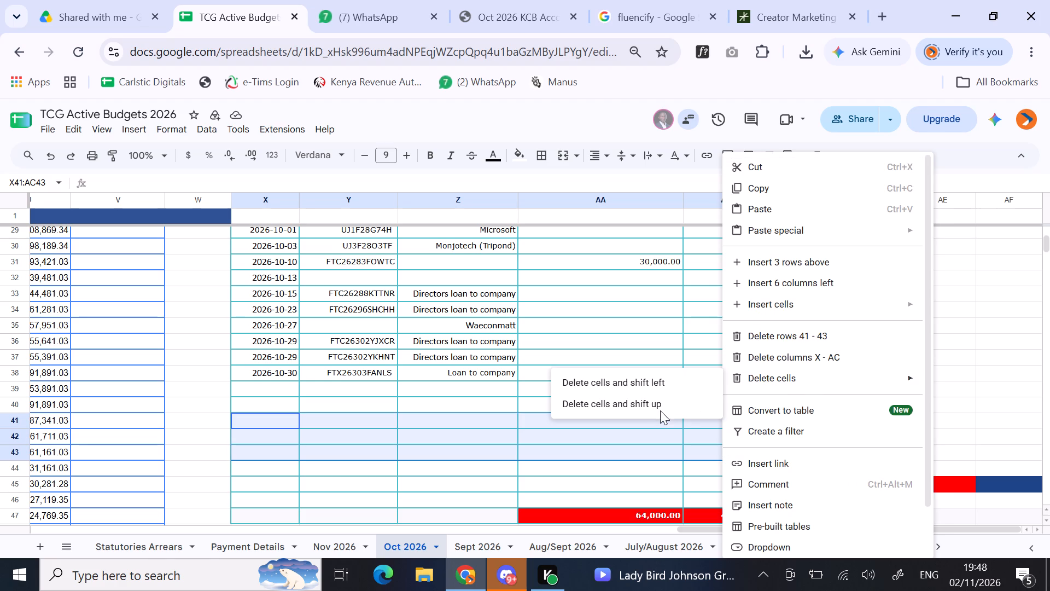
pyautogui.click(487, 397)
pyautogui.moveTo(281, 407); pyautogui.dragTo(813, 424)
pyautogui.rightClick(757, 415)
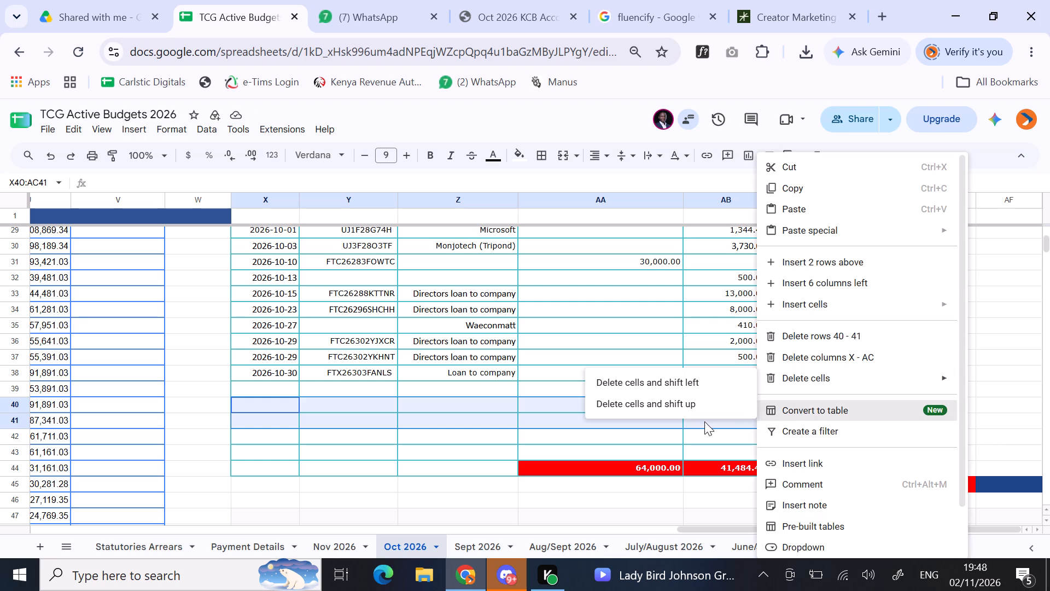
pyautogui.click(695, 409)
pyautogui.click(544, 407)
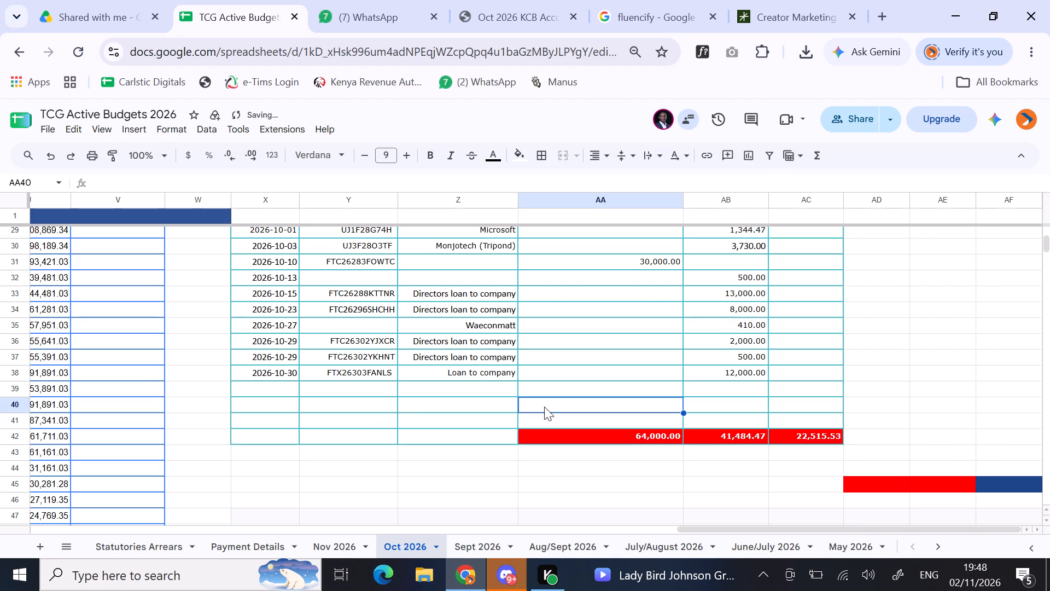
pyautogui.moveTo(287, 403); pyautogui.dragTo(758, 408)
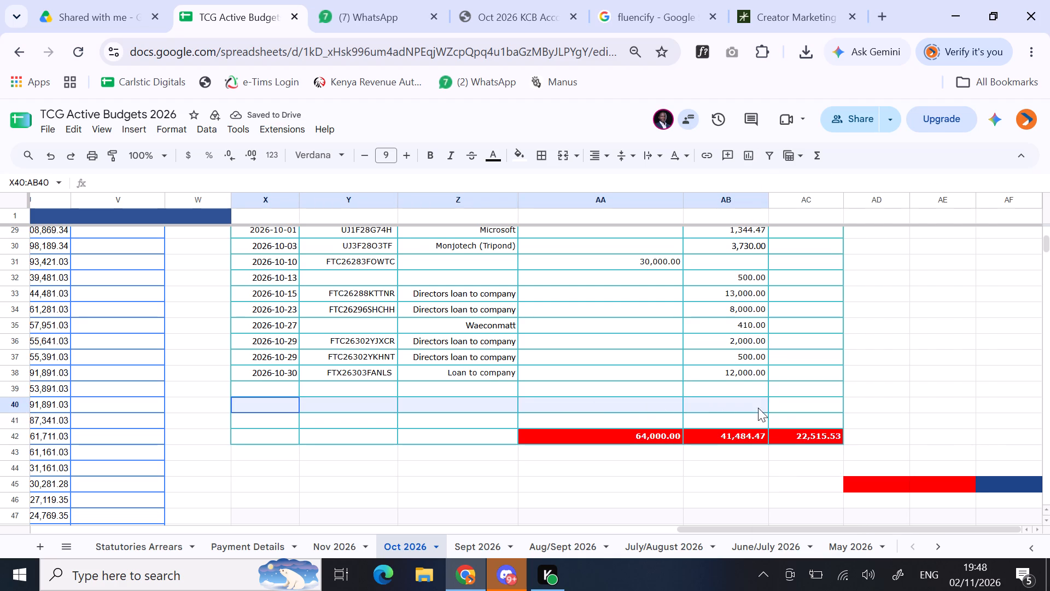
pyautogui.moveTo(758, 408); pyautogui.dragTo(796, 411)
pyautogui.rightClick(746, 406)
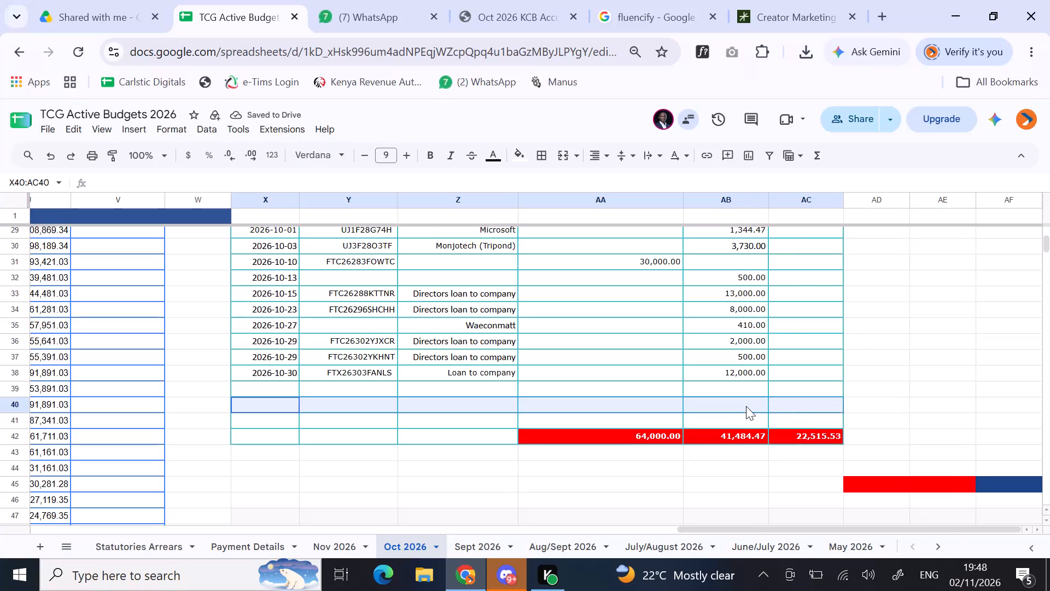
pyautogui.click(690, 399)
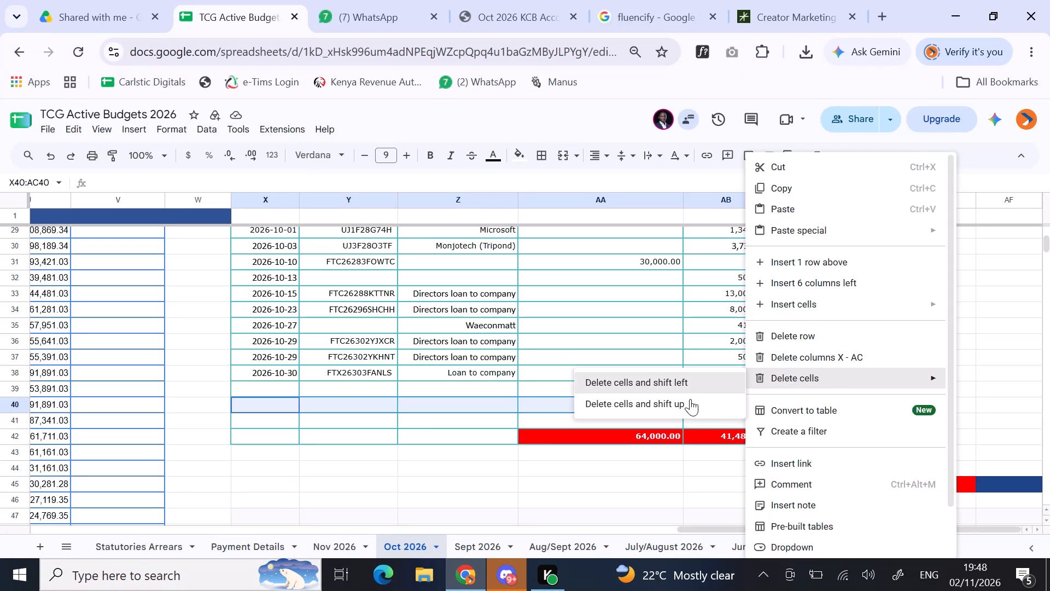
pyautogui.click(418, 471)
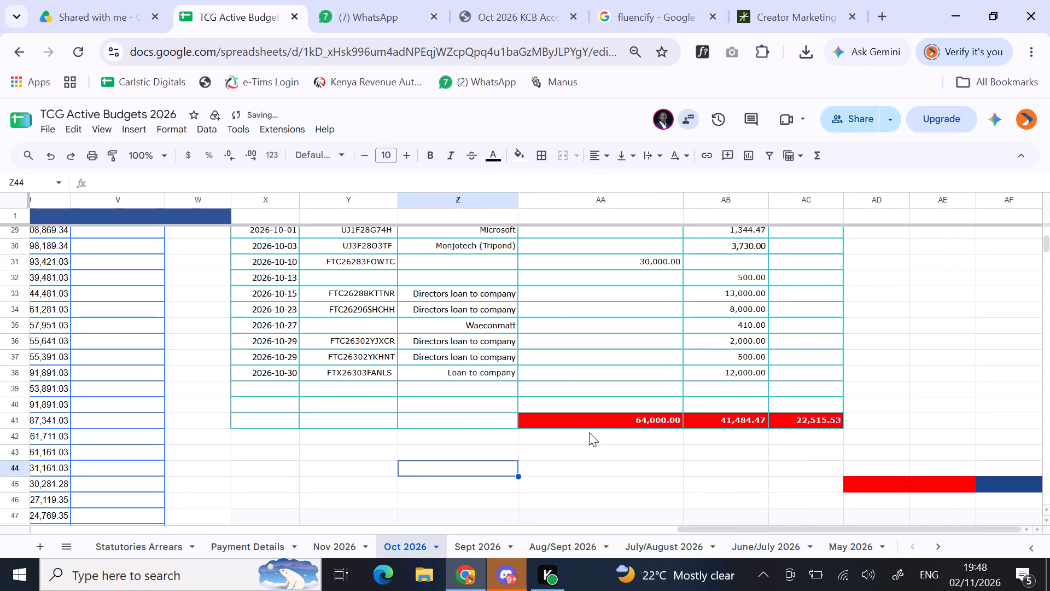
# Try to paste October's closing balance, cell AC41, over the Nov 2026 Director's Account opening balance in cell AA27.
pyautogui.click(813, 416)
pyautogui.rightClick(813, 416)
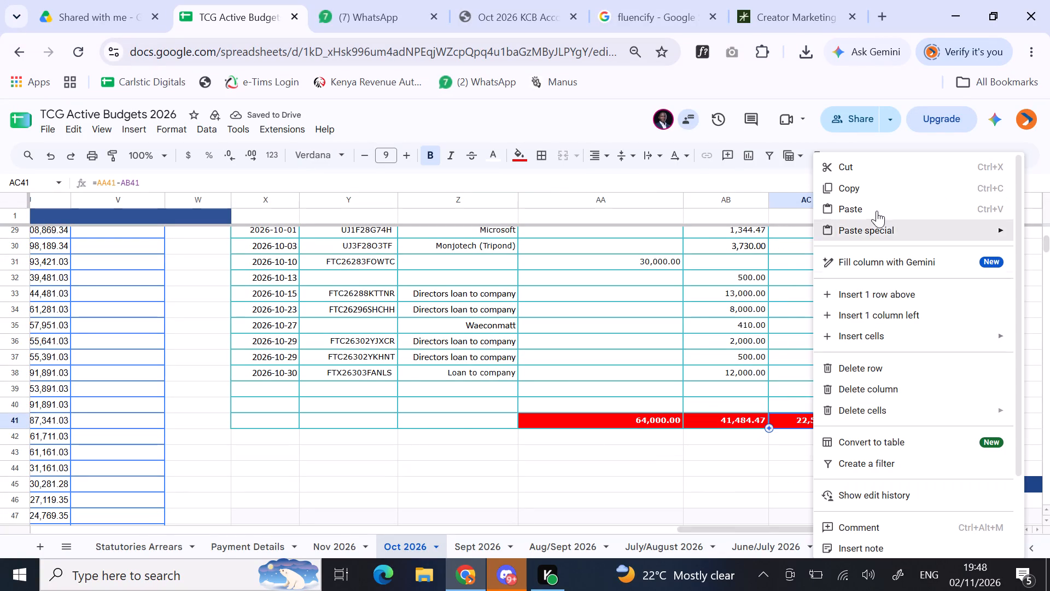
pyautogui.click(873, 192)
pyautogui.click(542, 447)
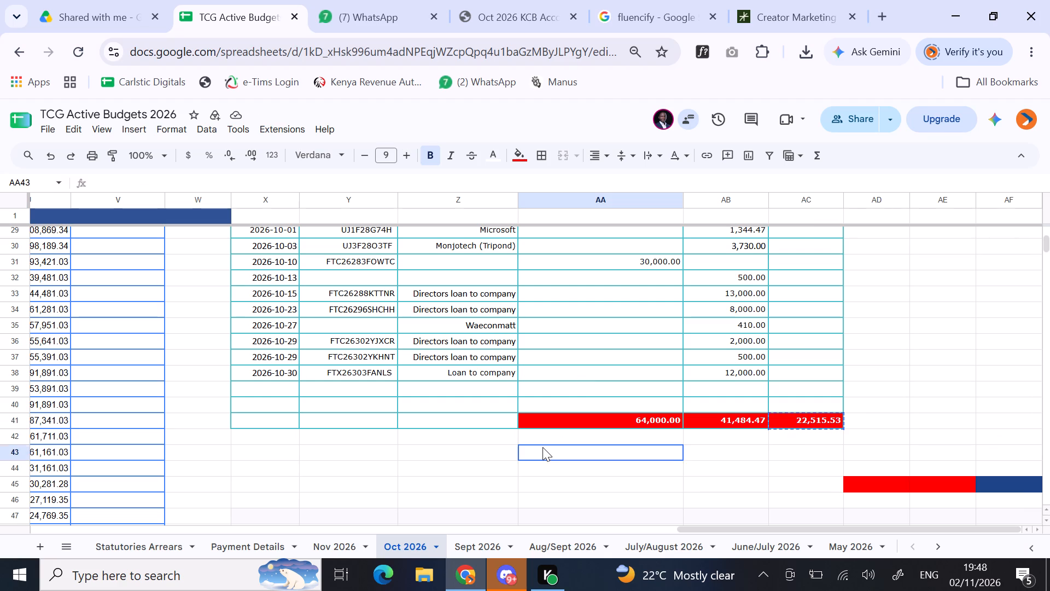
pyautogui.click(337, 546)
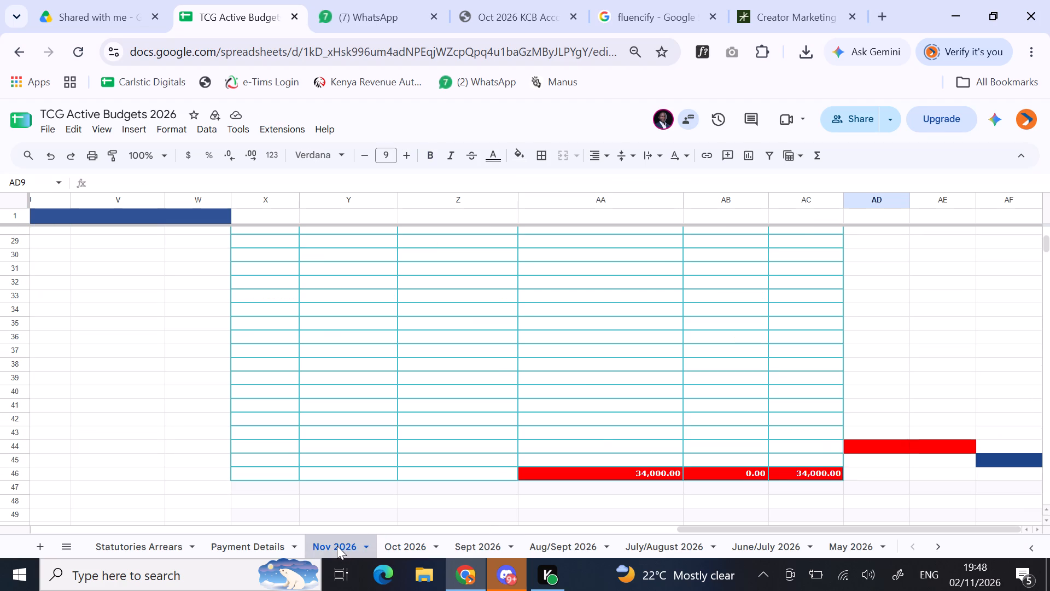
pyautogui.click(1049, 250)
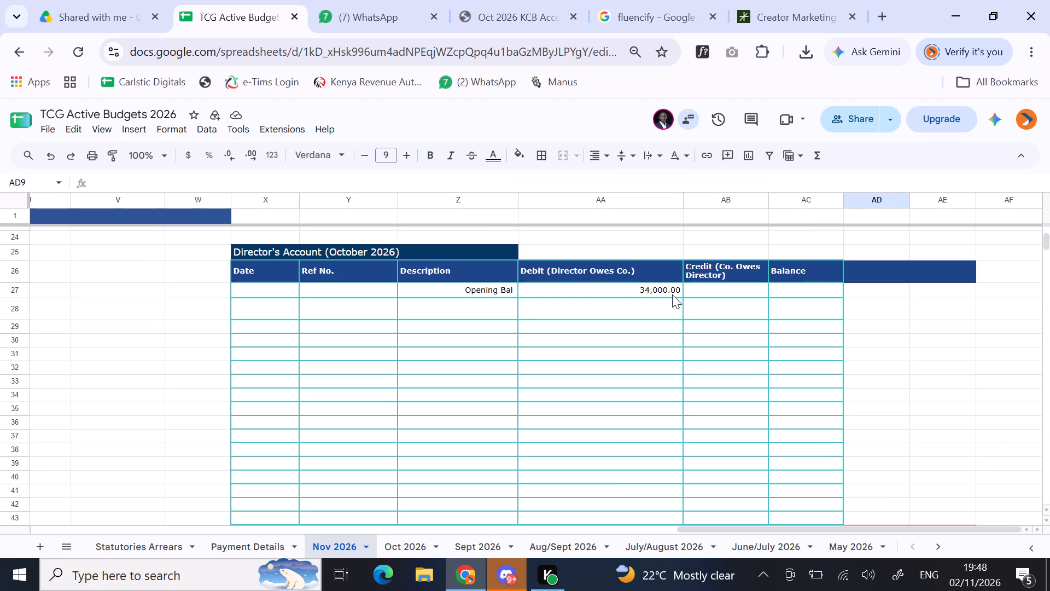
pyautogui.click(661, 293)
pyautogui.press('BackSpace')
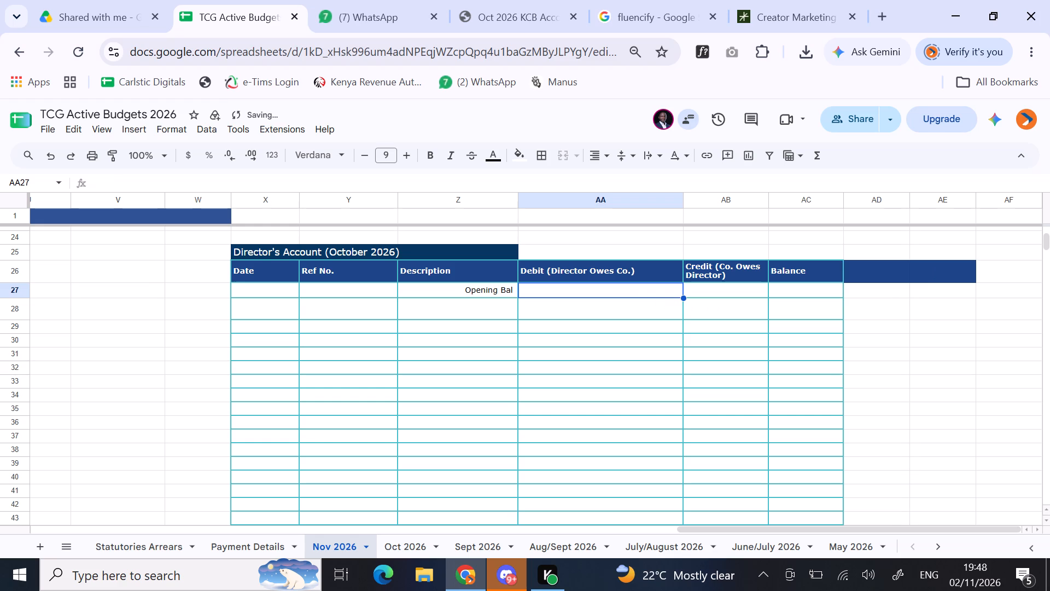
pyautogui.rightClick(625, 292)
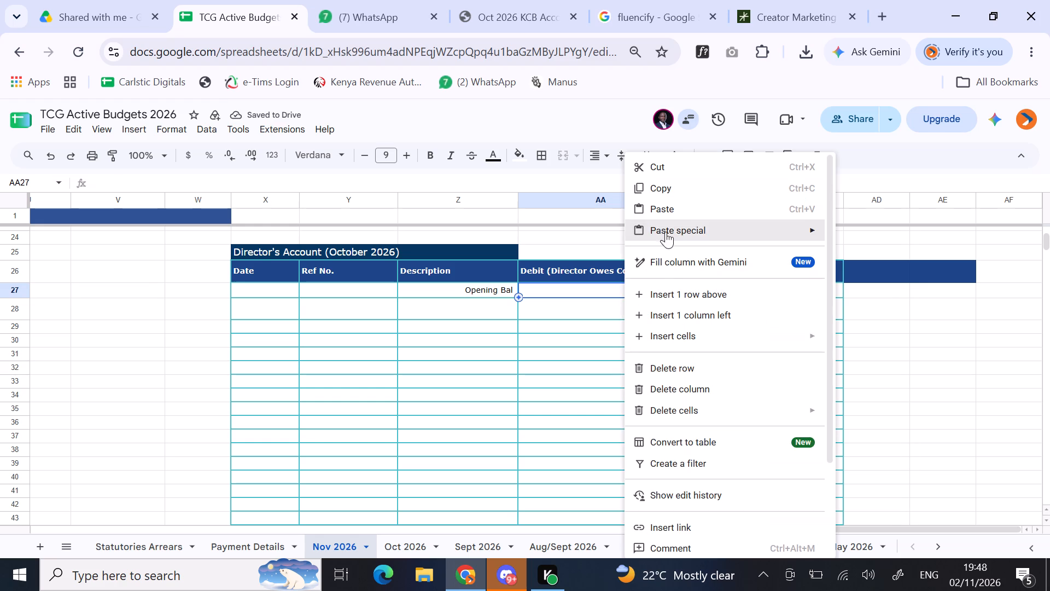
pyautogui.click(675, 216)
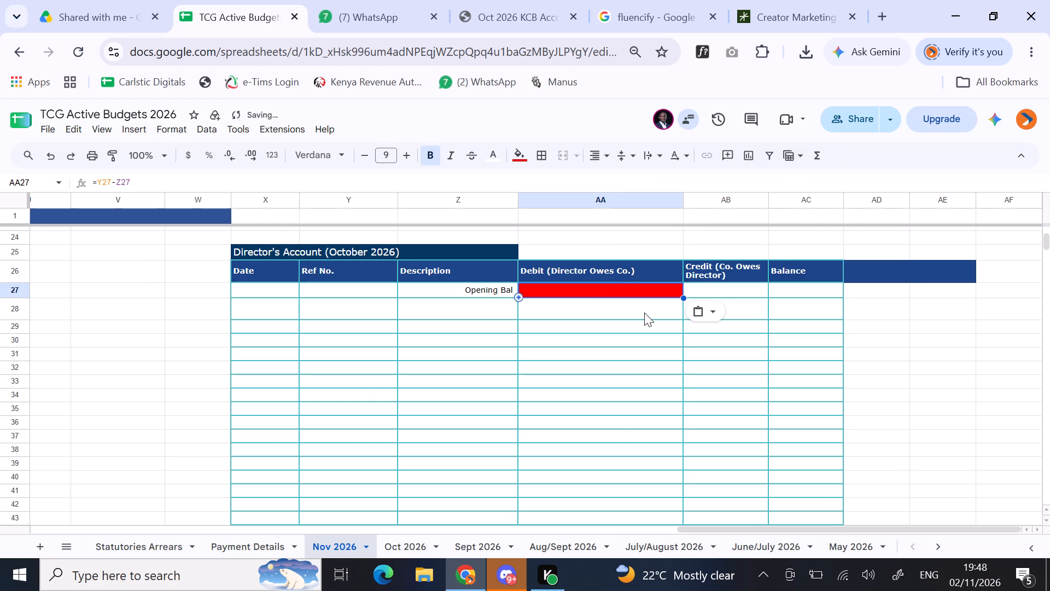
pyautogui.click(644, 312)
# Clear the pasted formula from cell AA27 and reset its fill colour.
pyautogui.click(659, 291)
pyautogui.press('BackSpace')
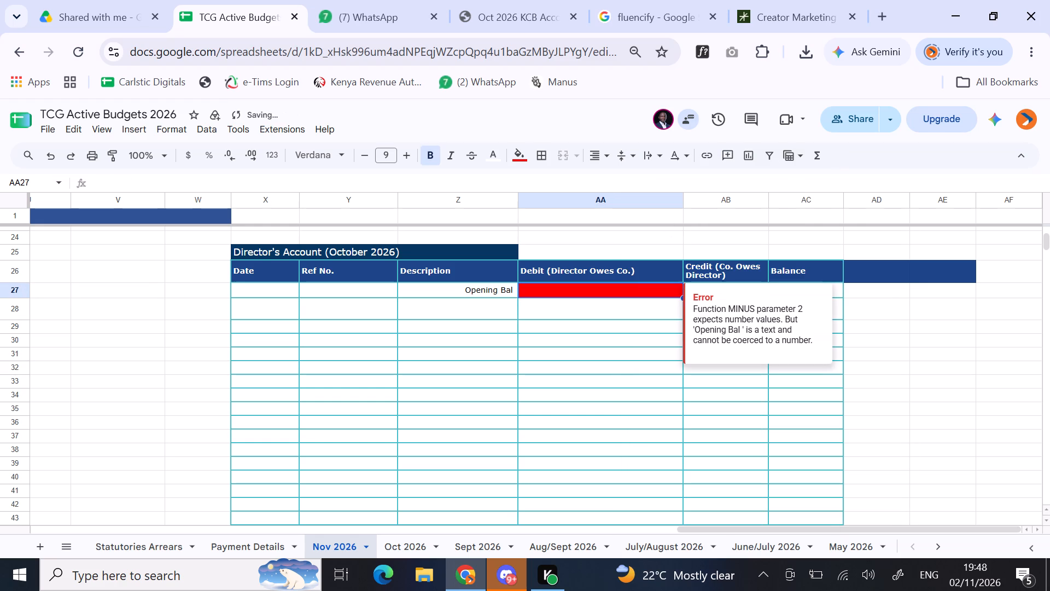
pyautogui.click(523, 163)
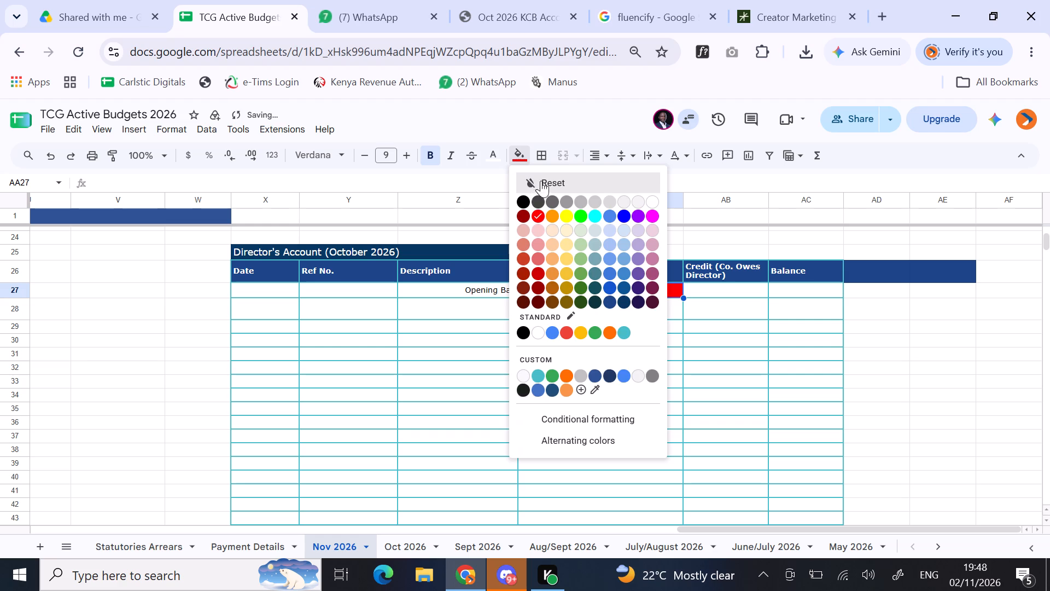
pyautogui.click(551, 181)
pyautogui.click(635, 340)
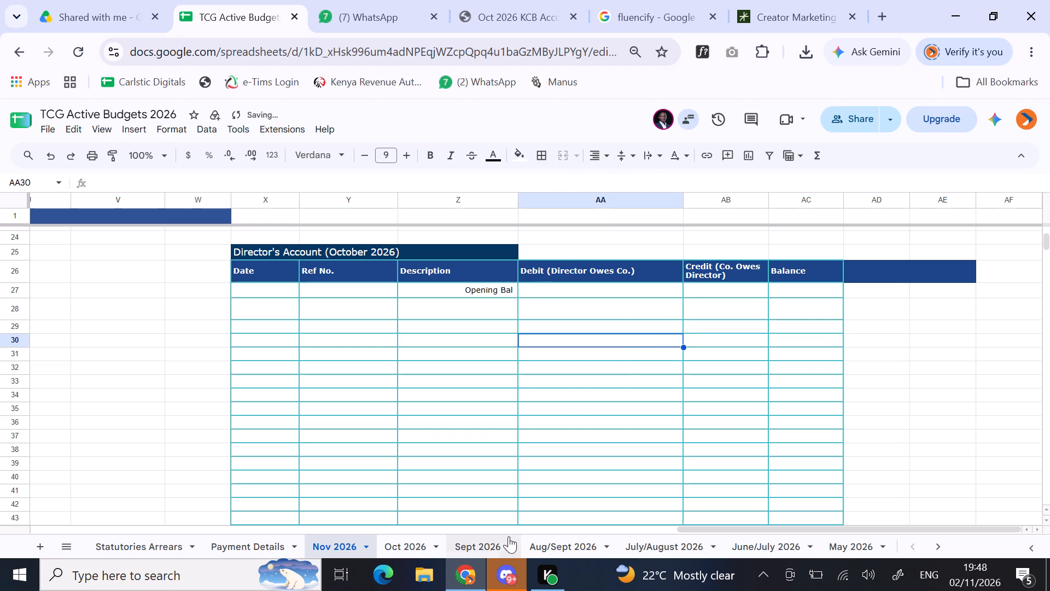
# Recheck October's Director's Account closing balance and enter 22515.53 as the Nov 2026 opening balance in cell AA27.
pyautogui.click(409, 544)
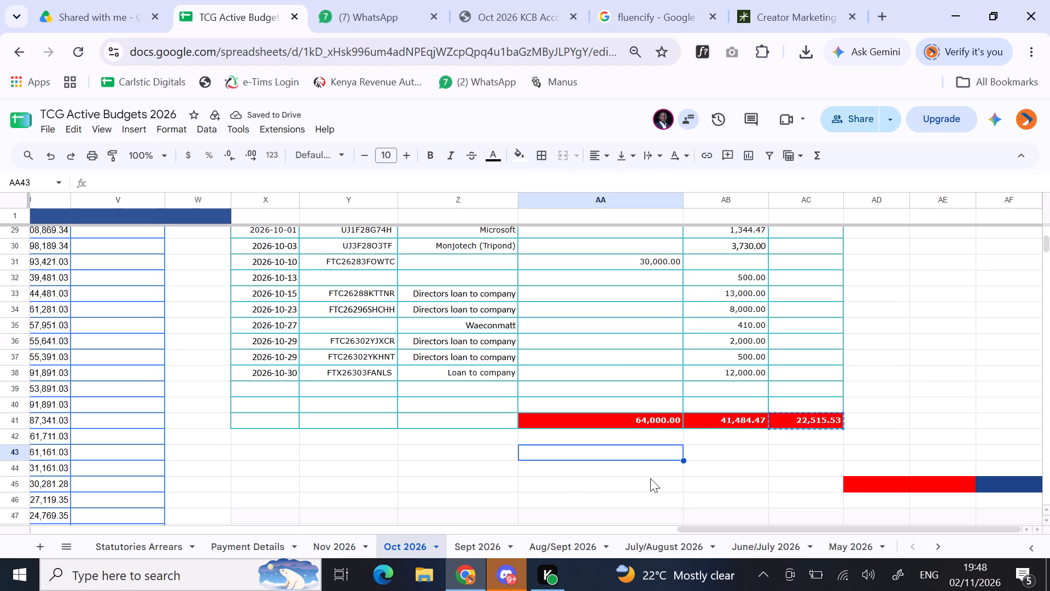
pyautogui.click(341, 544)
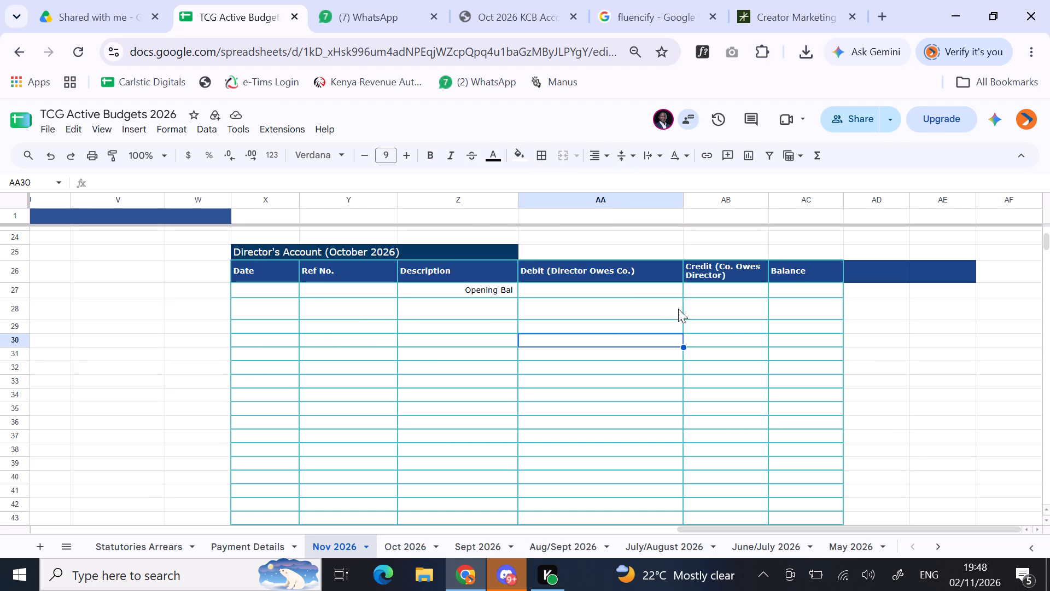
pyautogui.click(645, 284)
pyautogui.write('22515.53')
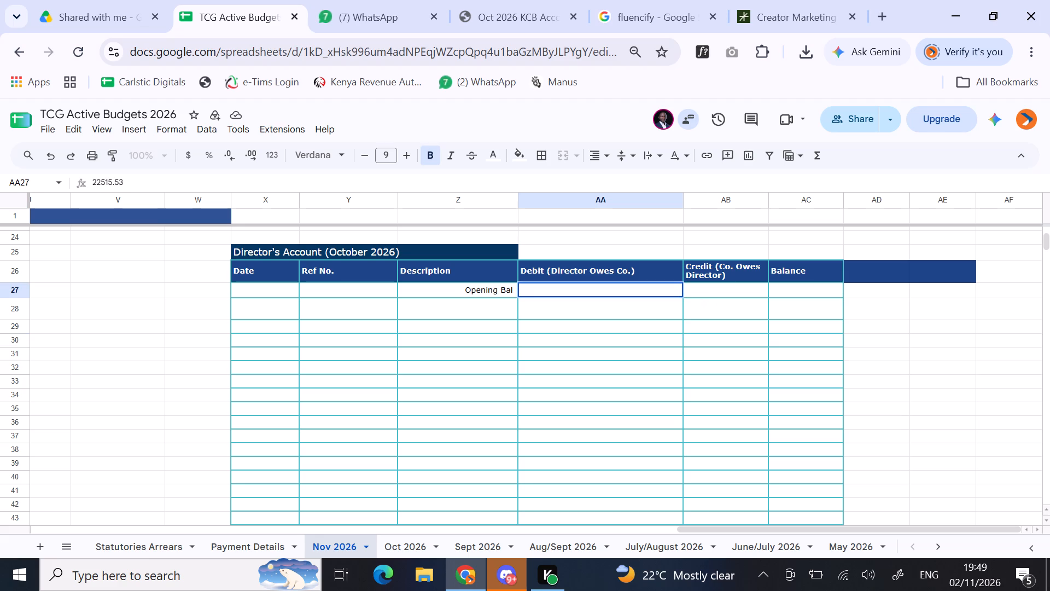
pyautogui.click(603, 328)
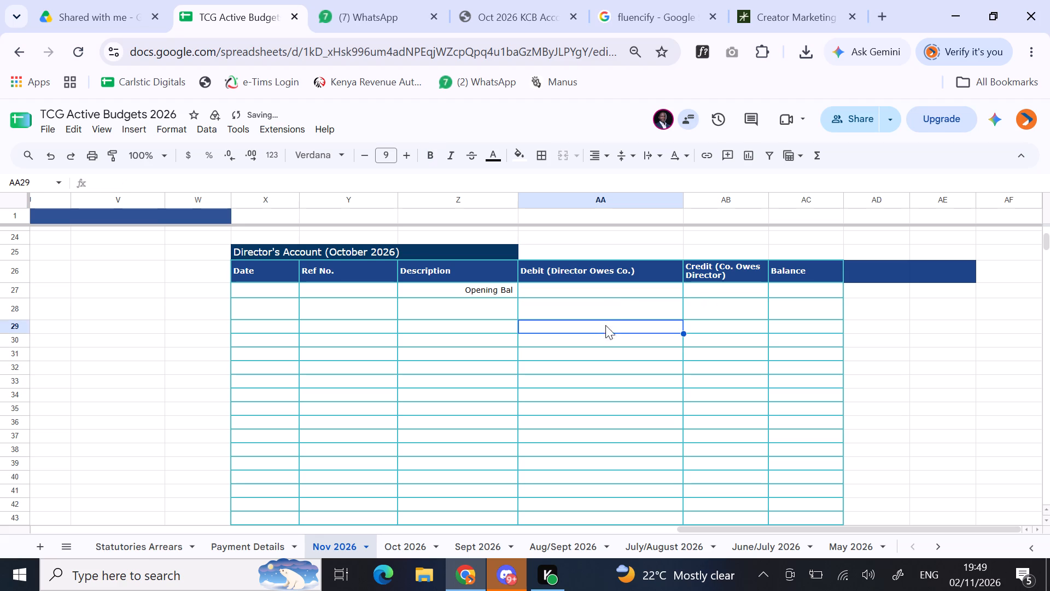
# Enter test values in the November Director's Account debit column: 22 in cell AA27 and ee in cell AA29.
pyautogui.click(625, 289)
pyautogui.write('22')
pyautogui.click(654, 325)
pyautogui.write('ee')
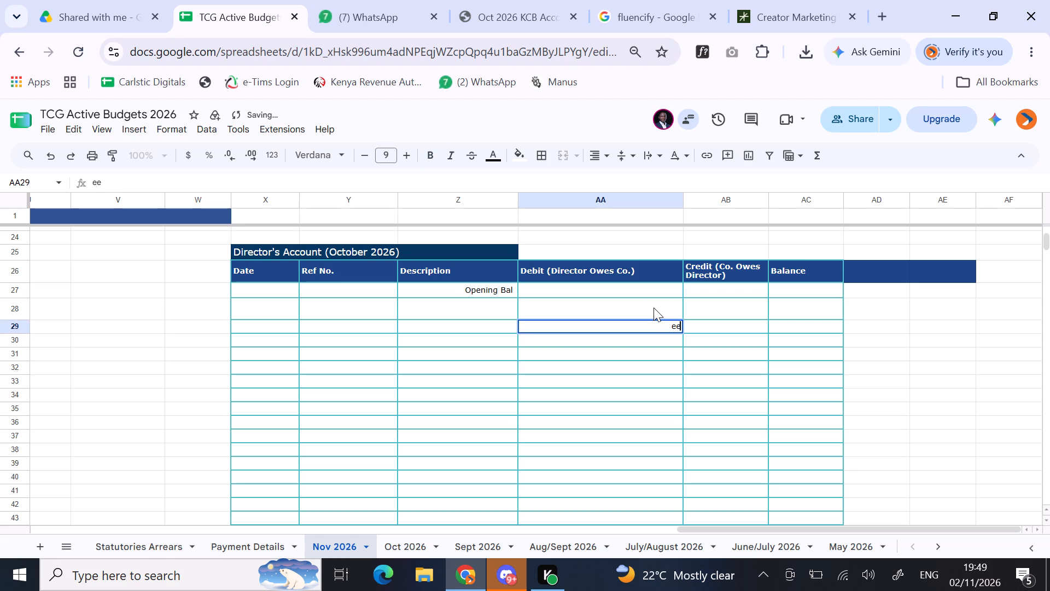
pyautogui.click(654, 308)
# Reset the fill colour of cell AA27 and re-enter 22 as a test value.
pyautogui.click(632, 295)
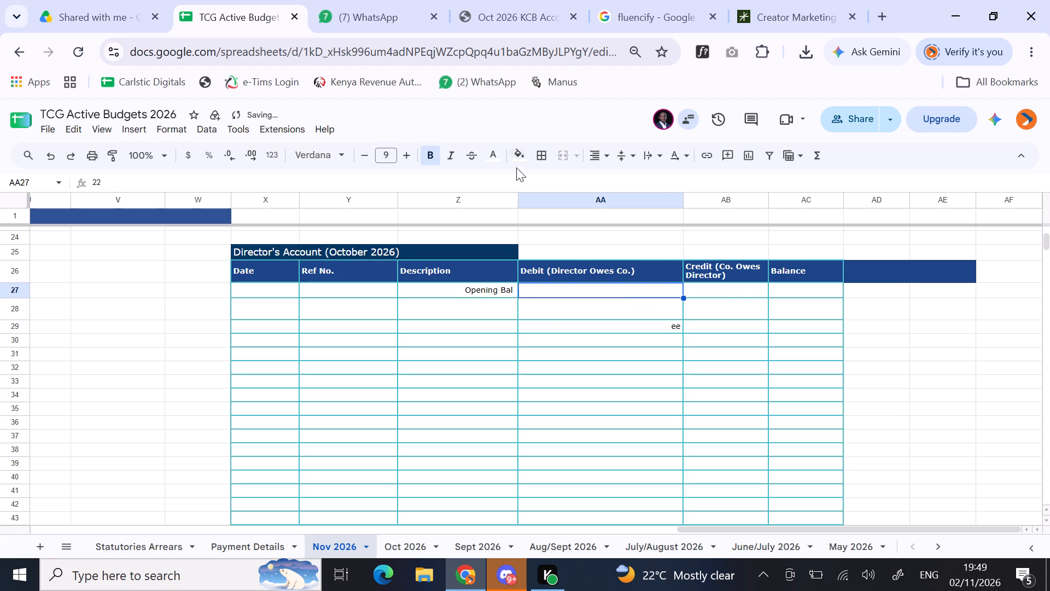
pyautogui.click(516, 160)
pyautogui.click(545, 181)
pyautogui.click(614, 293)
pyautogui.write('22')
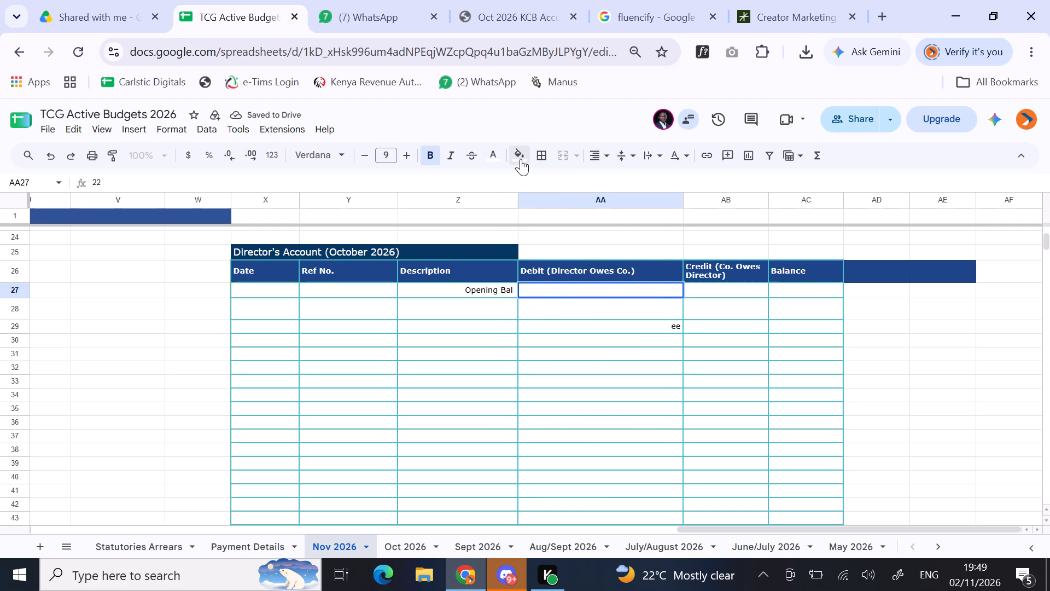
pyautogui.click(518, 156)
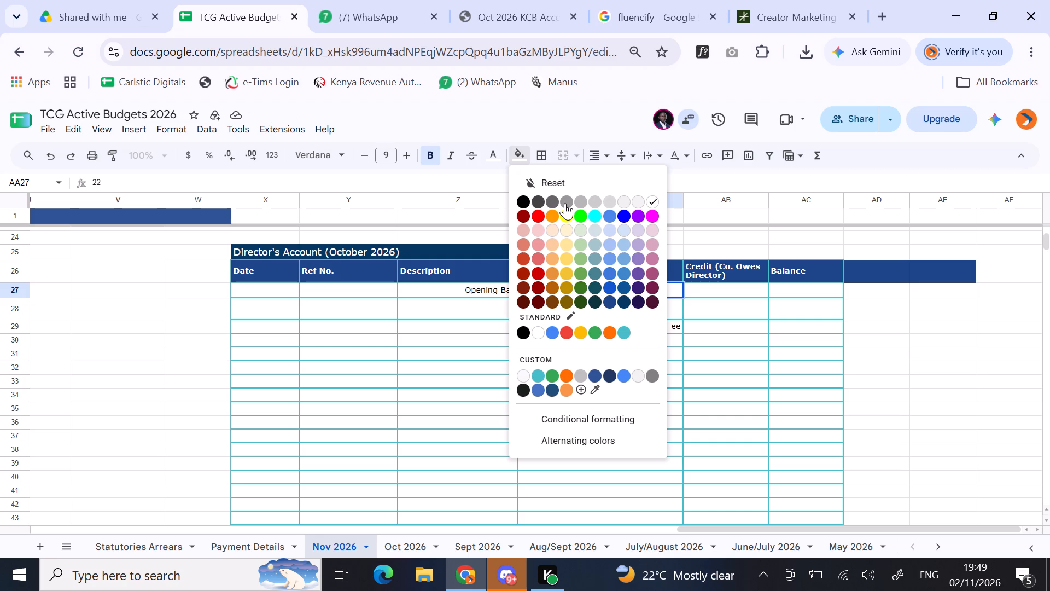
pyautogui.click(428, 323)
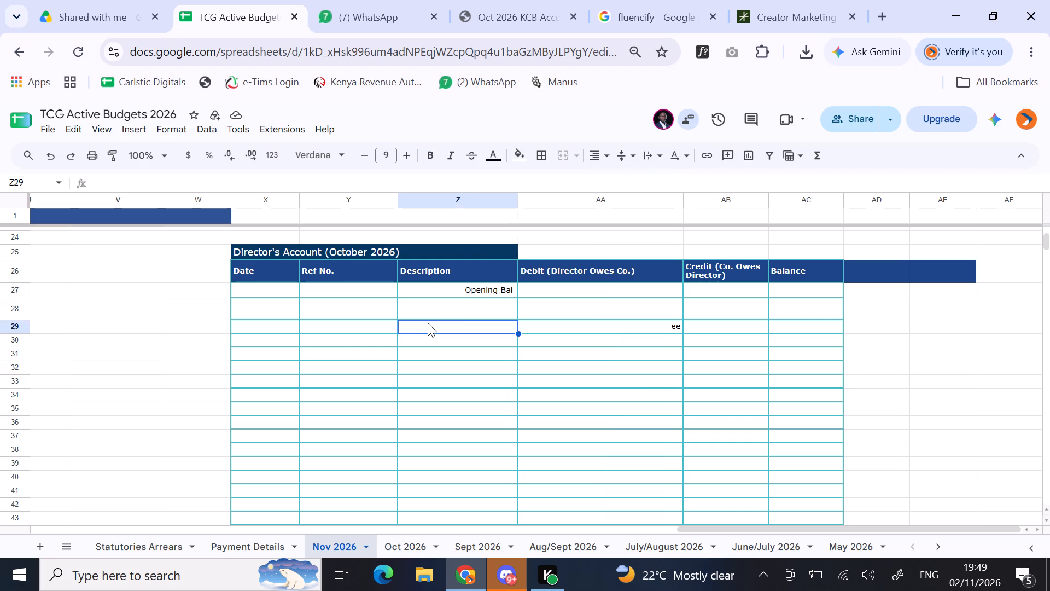
# Enter j as a test value in cells AA28 and AA27 of the November Director's Account.
pyautogui.click(599, 310)
pyautogui.press('j')
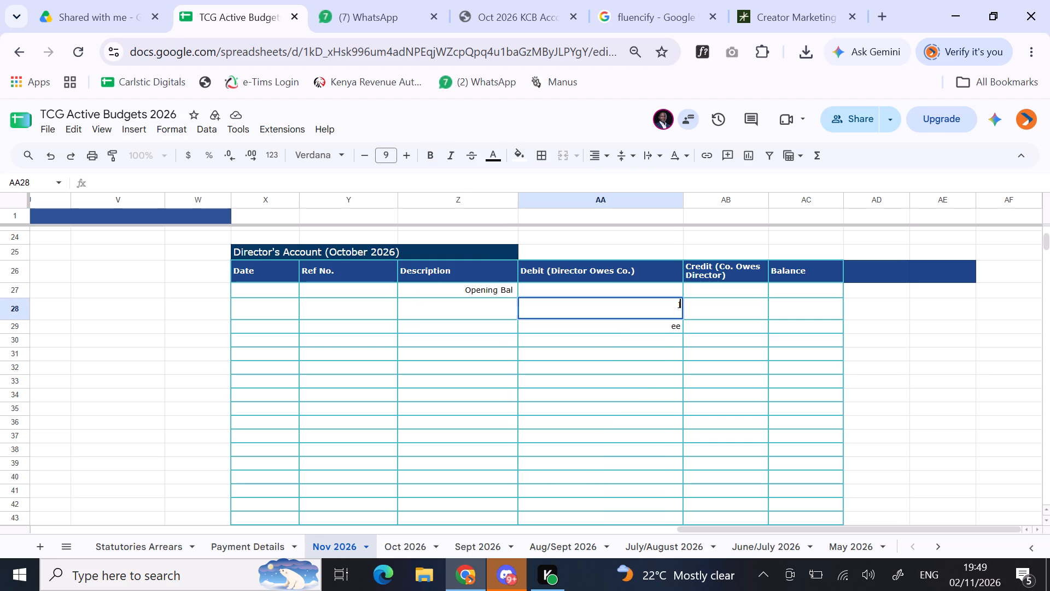
pyautogui.click(644, 290)
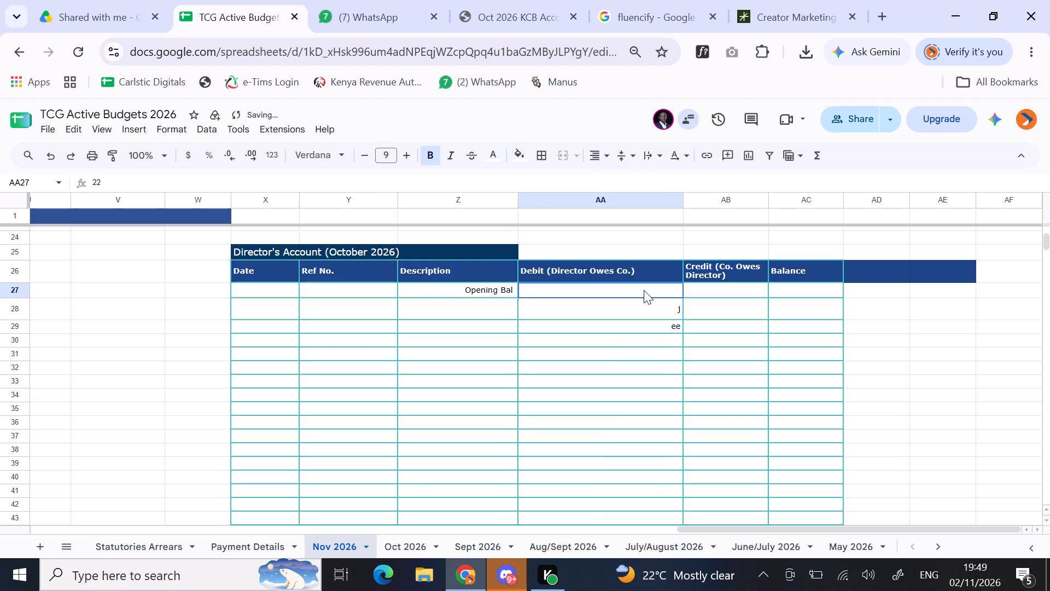
pyautogui.press('j')
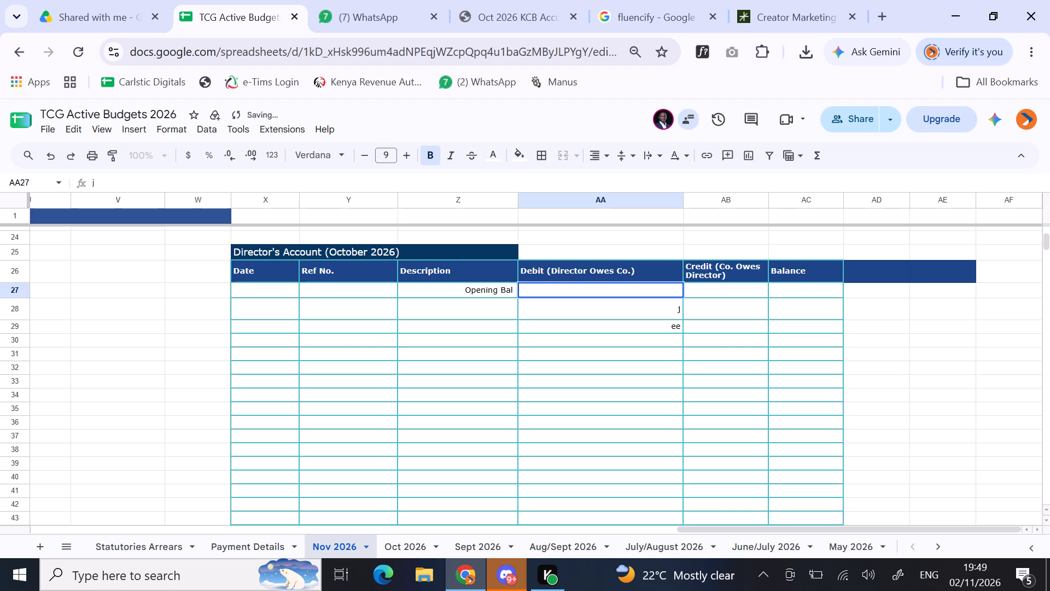
pyautogui.click(616, 329)
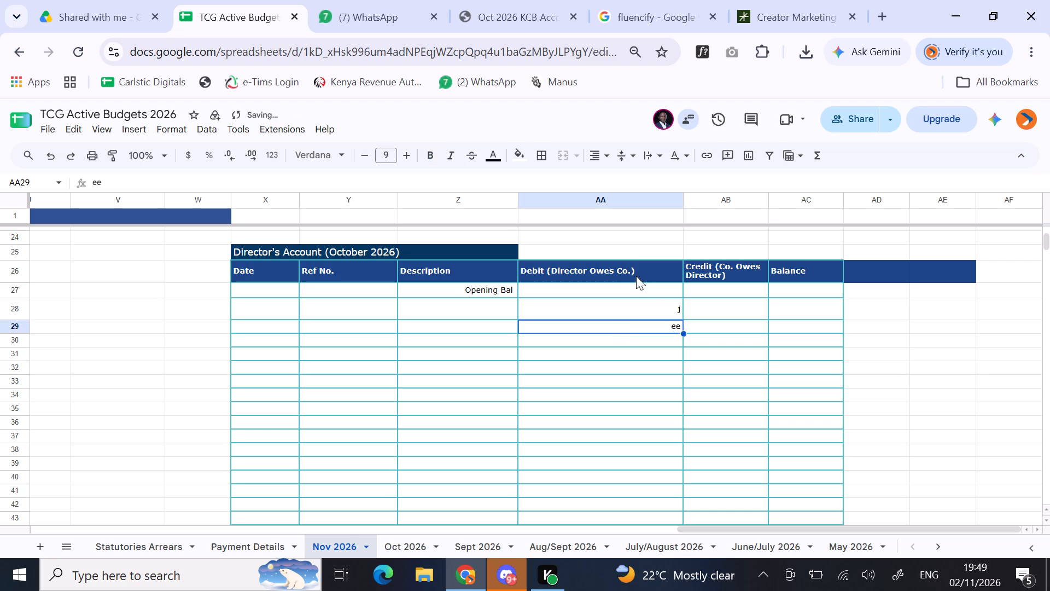
# Delete the faulty opening-balance cells X27:AC27 in the November Director's Account, shifting the cells below up.
pyautogui.click(647, 291)
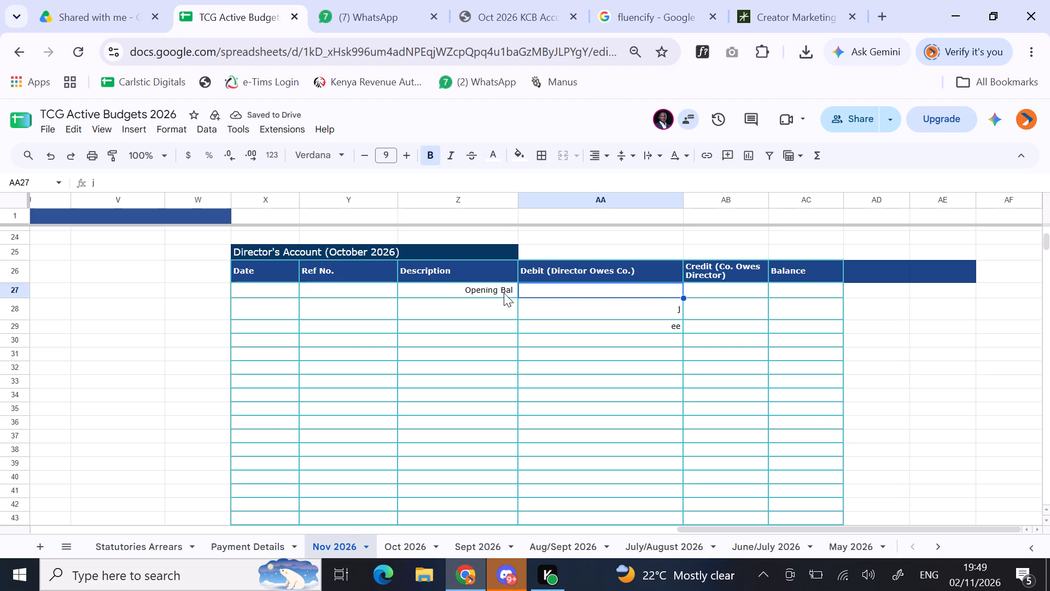
pyautogui.moveTo(287, 295); pyautogui.dragTo(632, 274)
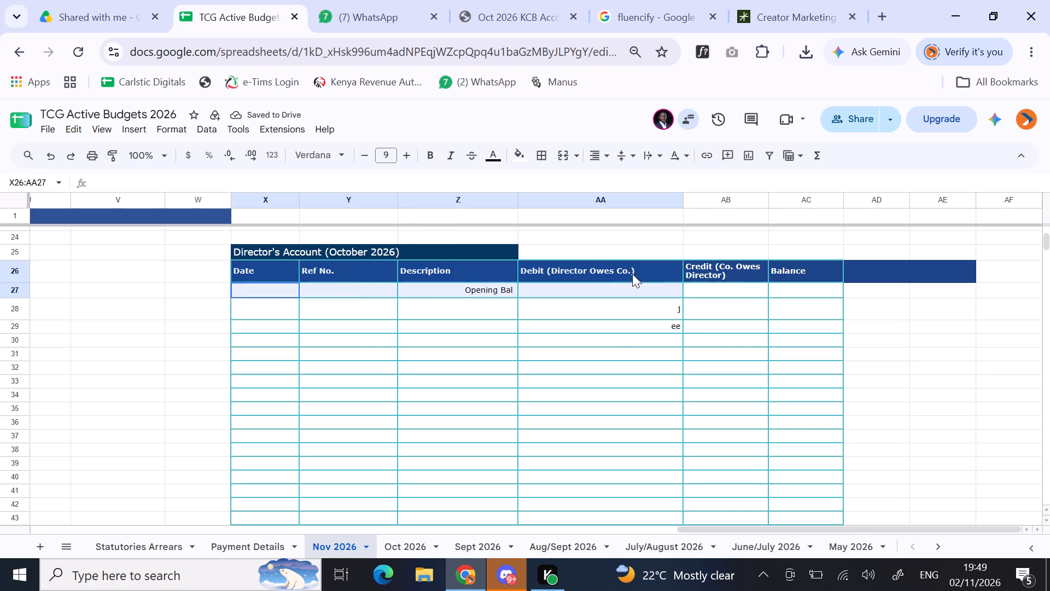
pyautogui.moveTo(632, 274); pyautogui.dragTo(801, 291)
pyautogui.rightClick(748, 296)
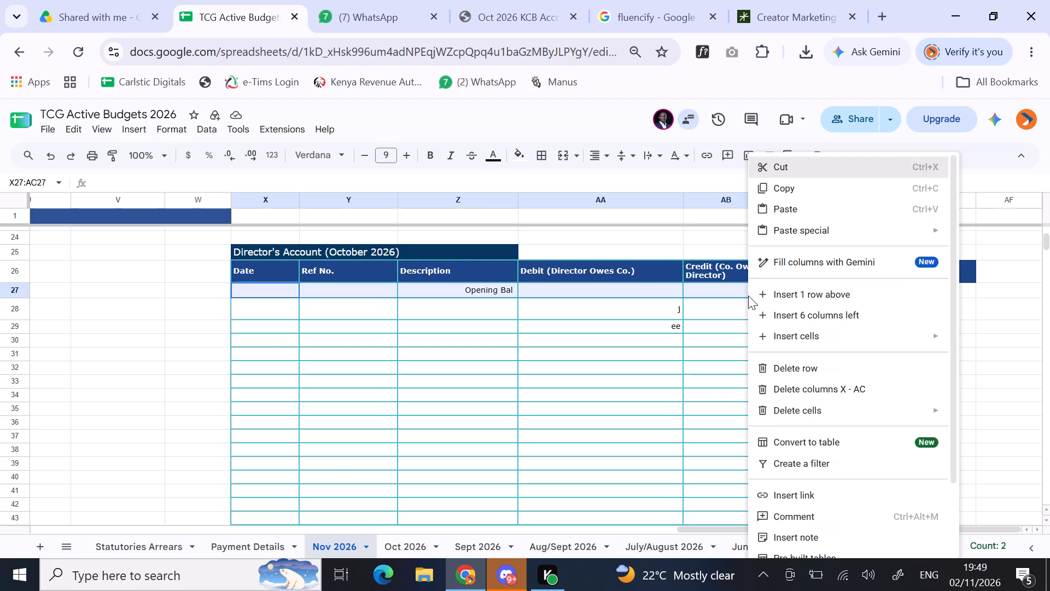
pyautogui.click(698, 431)
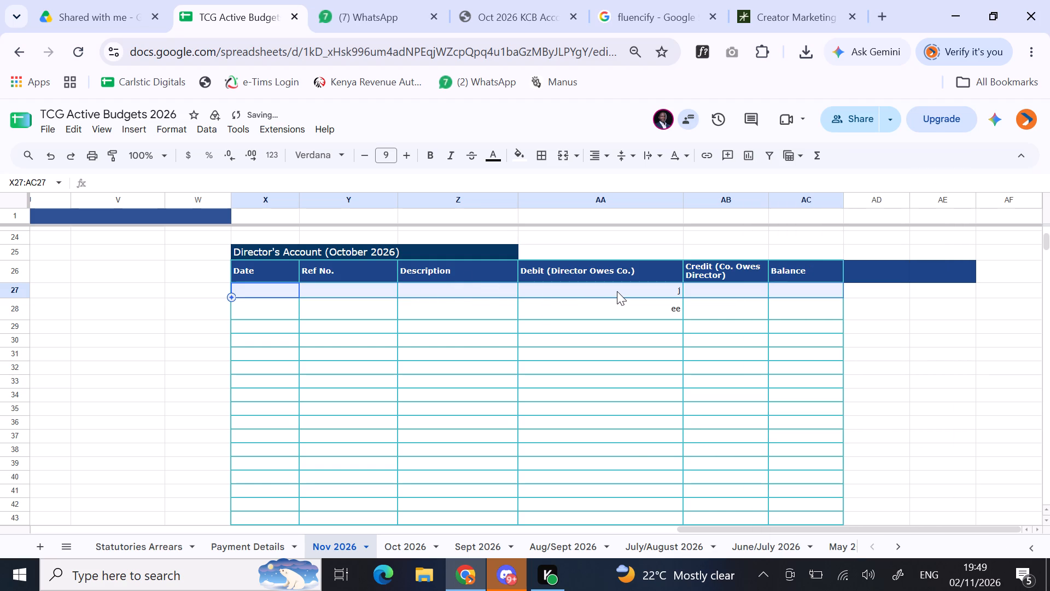
# Replace the test value in debit cell AA27 with 22515.
pyautogui.click(617, 291)
pyautogui.press('BackSpace')
pyautogui.write('22')
pyautogui.press('5')
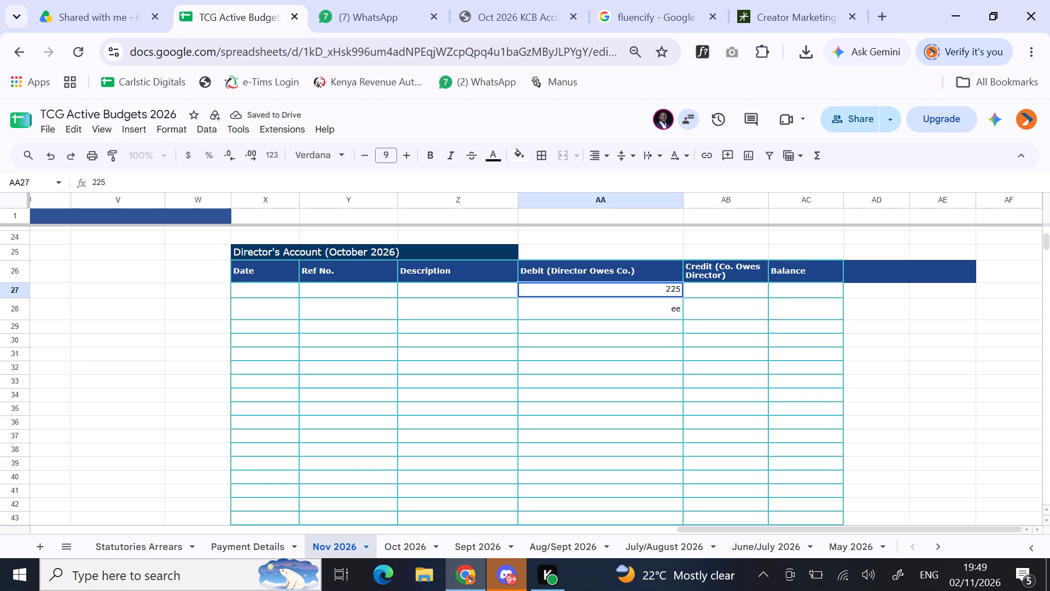
pyautogui.write('15')
# Enter Opening Balance as the description in cell Z27.
pyautogui.click(452, 289)
pyautogui.write('pening')
pyautogui.press('space')
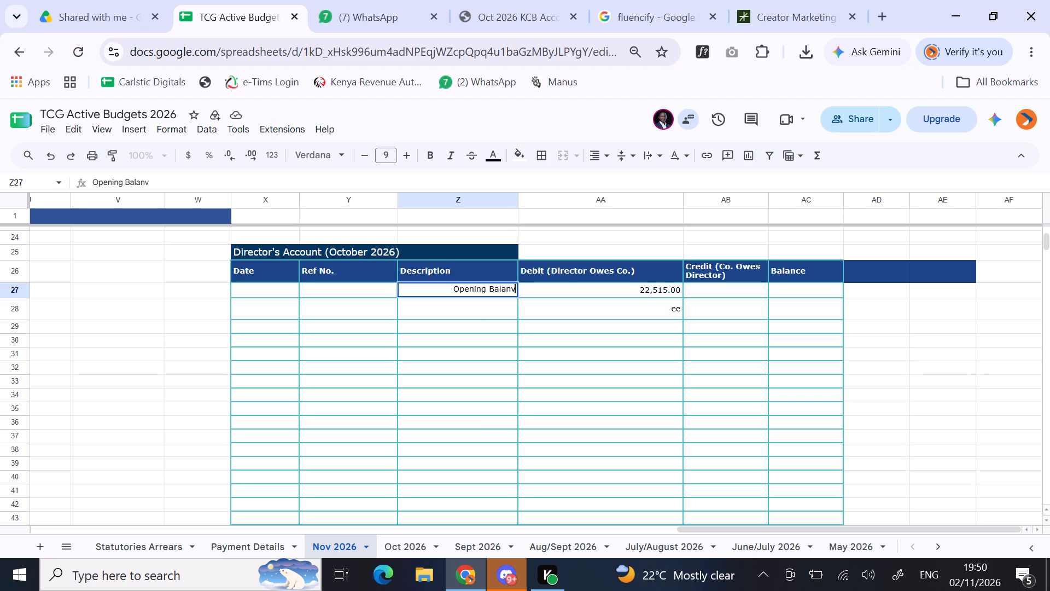
pyautogui.press('BackSpace')
pyautogui.write('ce')
# Recheck the Director's Account closing balance on the Oct 2026 sheet and correct Nov 2026 cell AA27 to 22515.53.
pyautogui.click(596, 287)
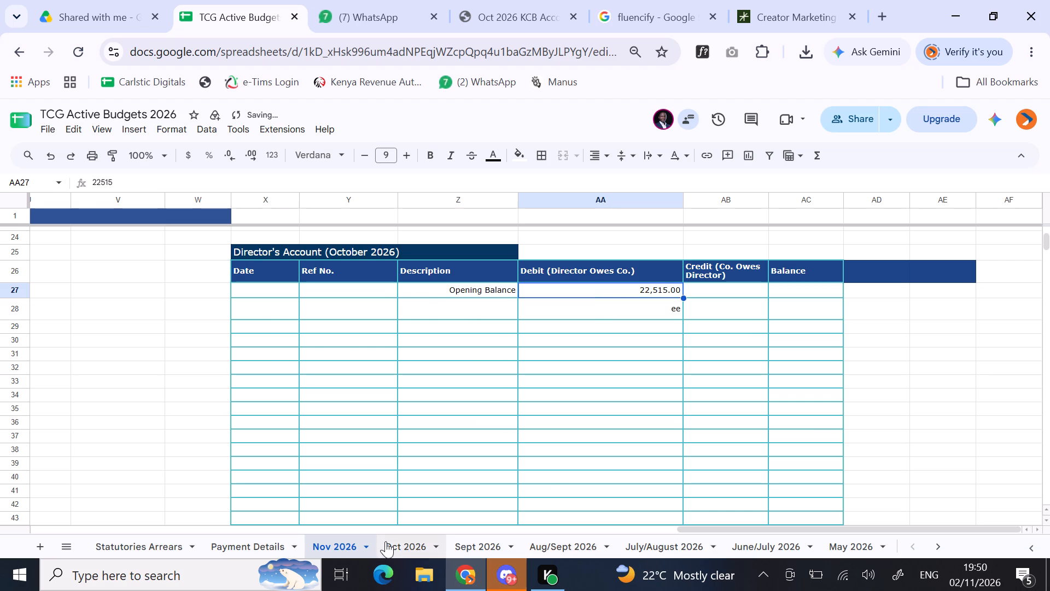
pyautogui.click(398, 542)
pyautogui.click(737, 470)
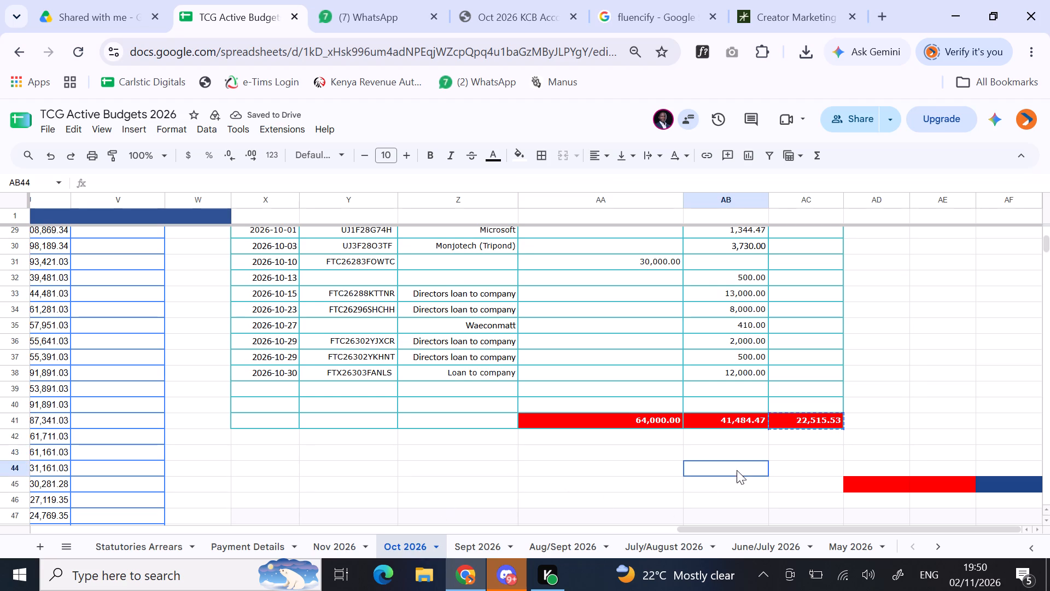
pyautogui.click(339, 552)
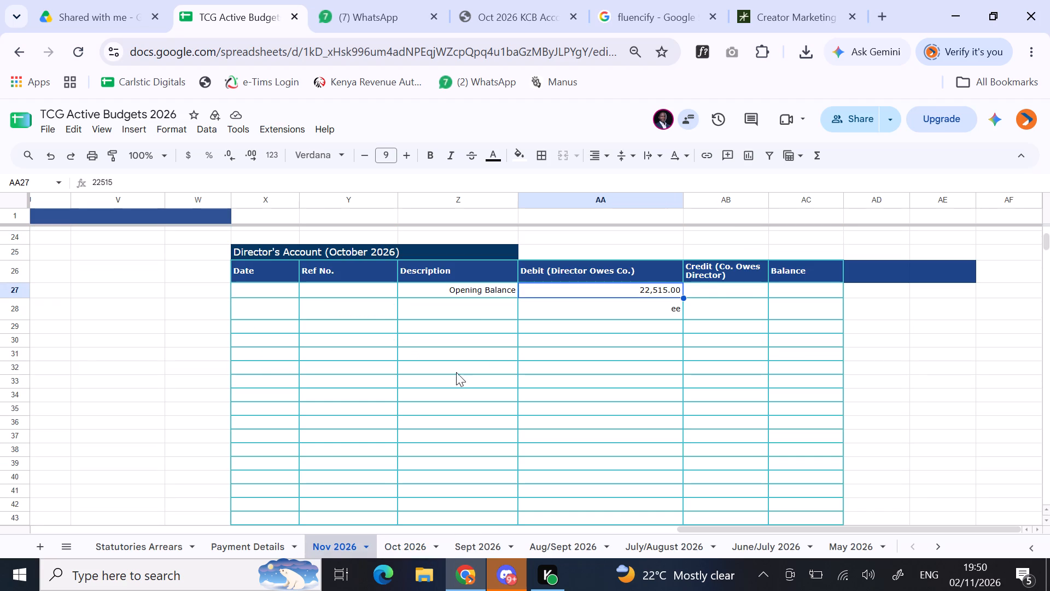
pyautogui.click(274, 181)
pyautogui.press(',')
pyautogui.press('BackSpace')
pyautogui.write('.53')
pyautogui.press('Return')
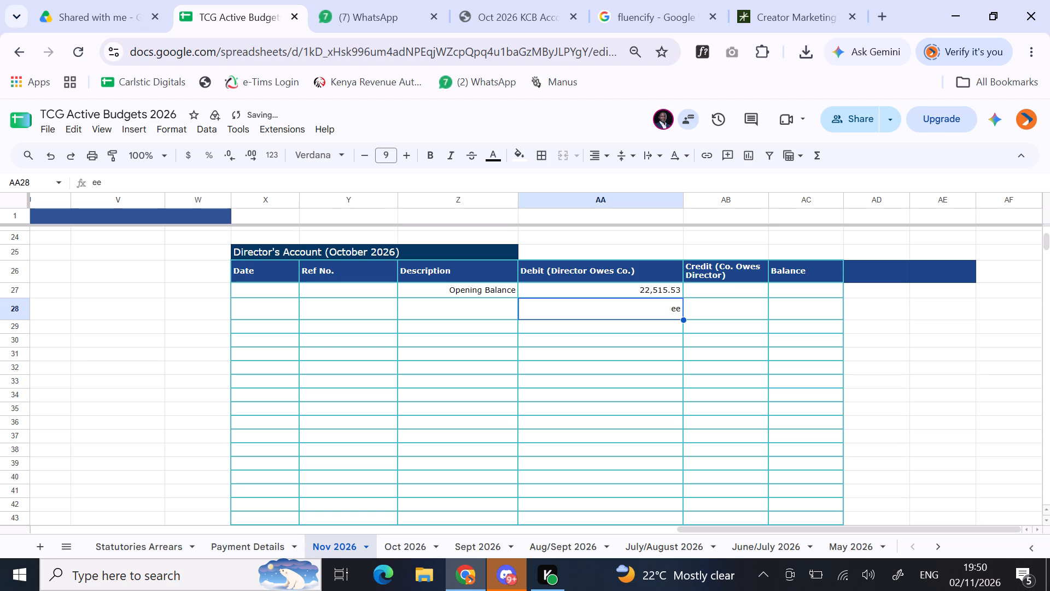
# Clear the leftover test value ee from cell AA28.
pyautogui.press('BackSpace')
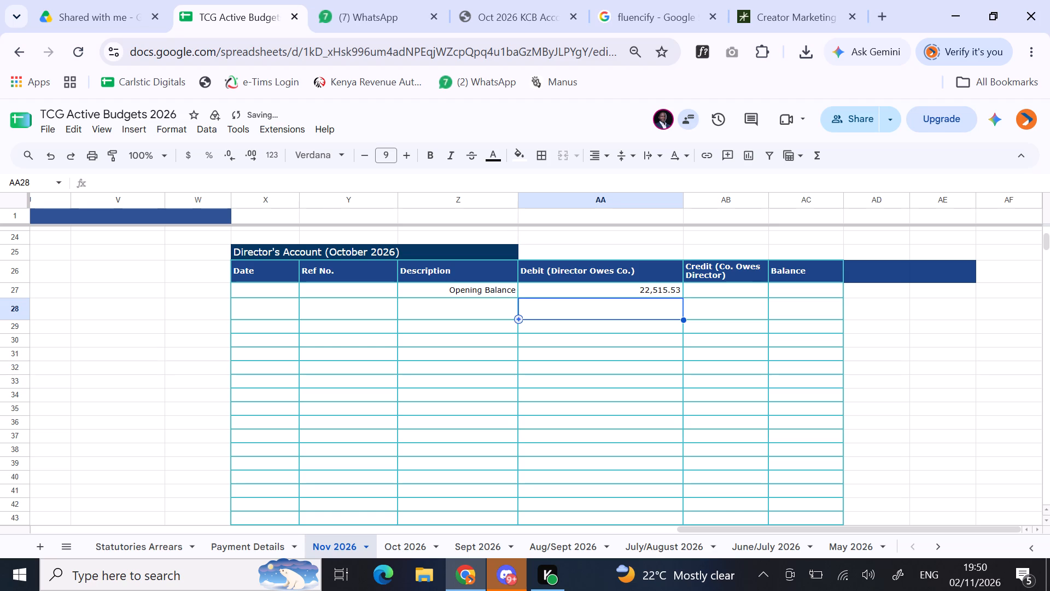
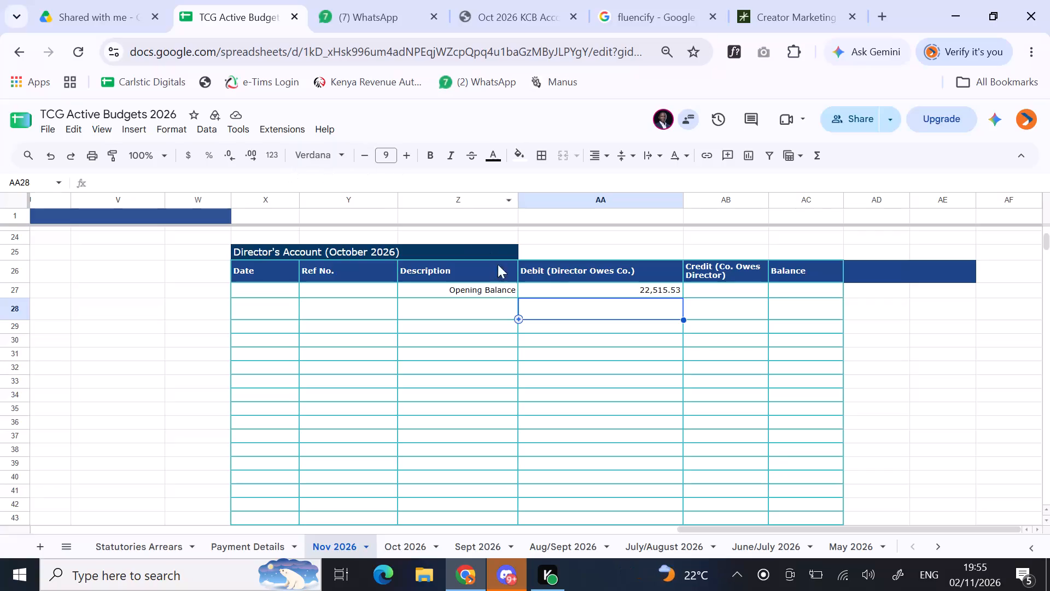
# Enter 22513.53 as the opening balance in the Director's Account Balance cell AC27 on the Nov 2026 sheet.
pyautogui.click(746, 297)
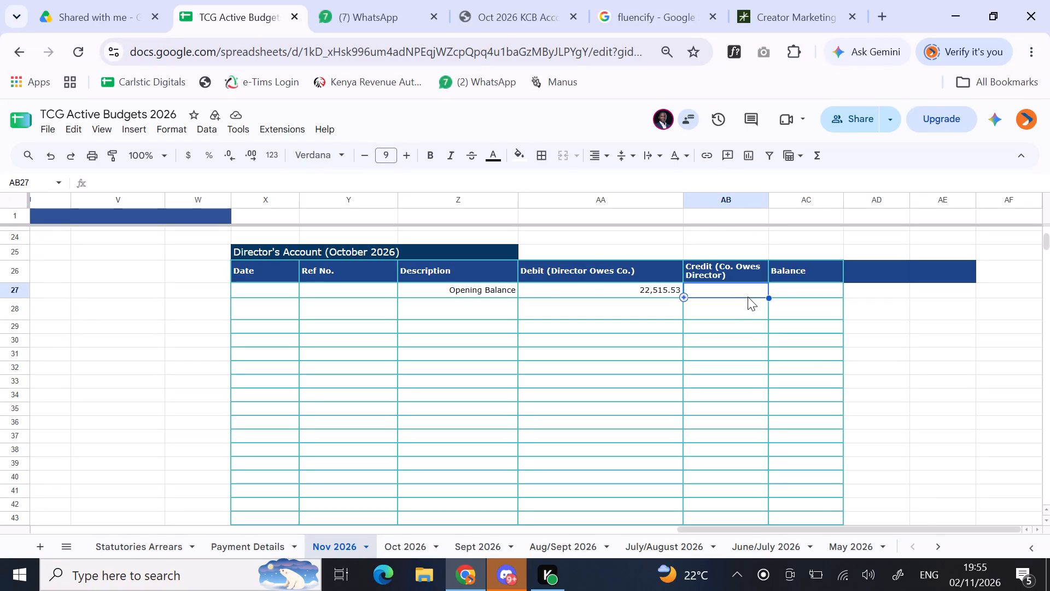
pyautogui.click(790, 292)
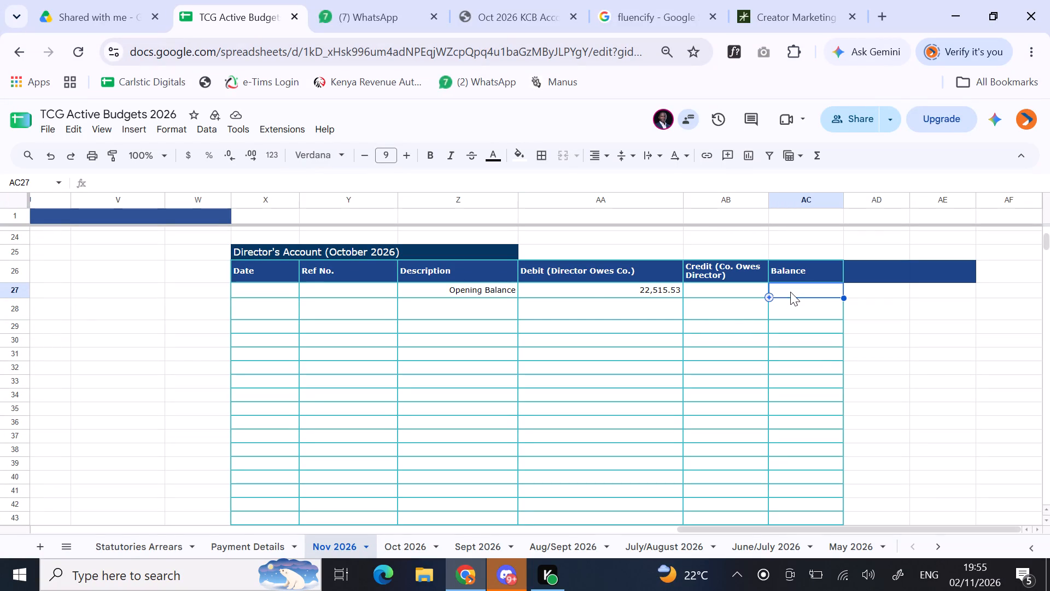
pyautogui.write('22')
pyautogui.write('513.')
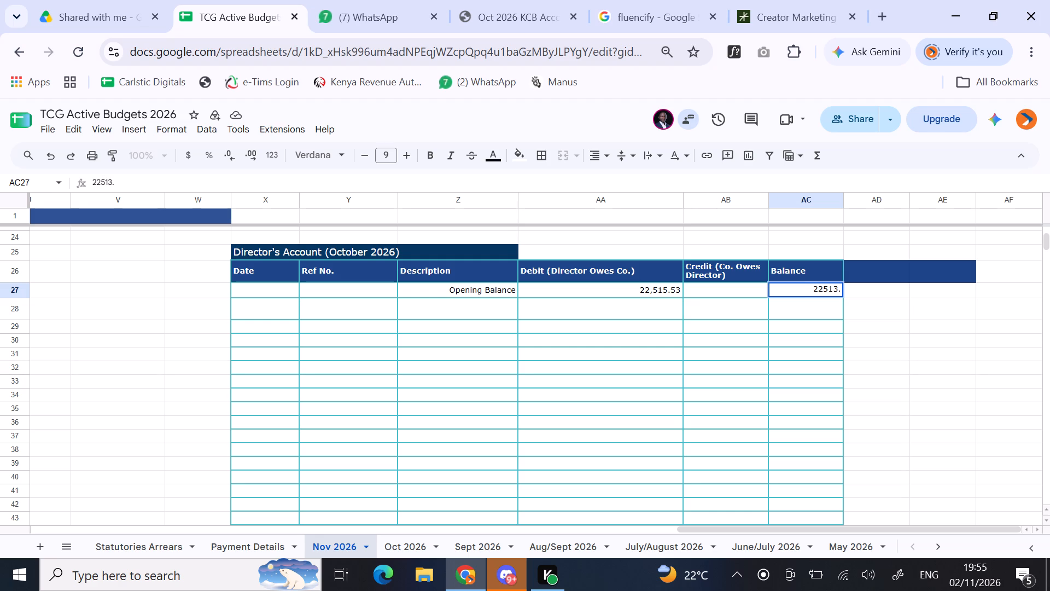
pyautogui.write('53')
pyautogui.press('Return')
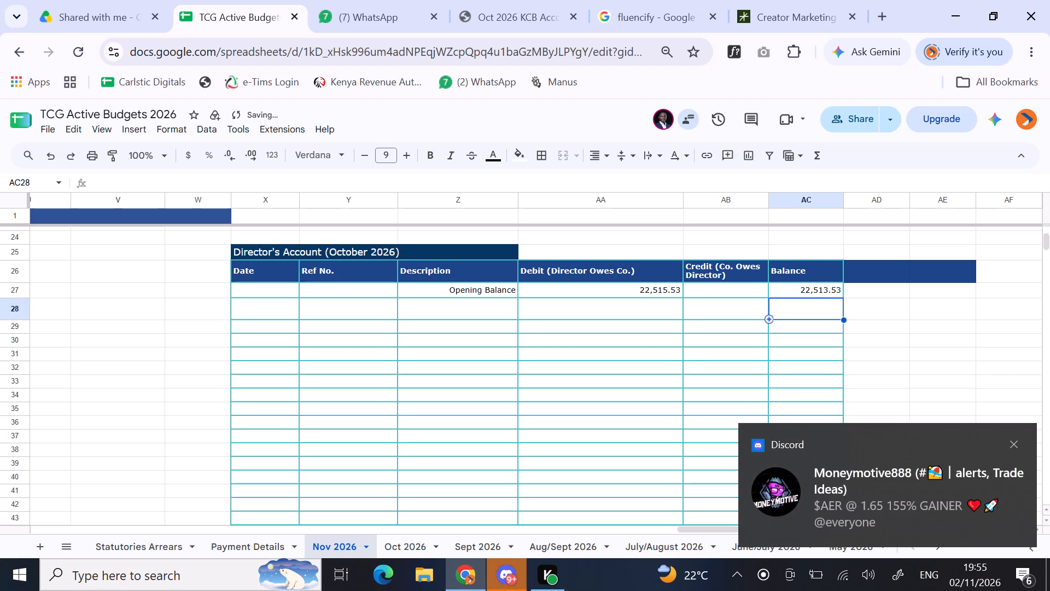
# Clear the opening balance amount from the Director's Account debit cell AA27.
pyautogui.click(670, 294)
pyautogui.press('BackSpace')
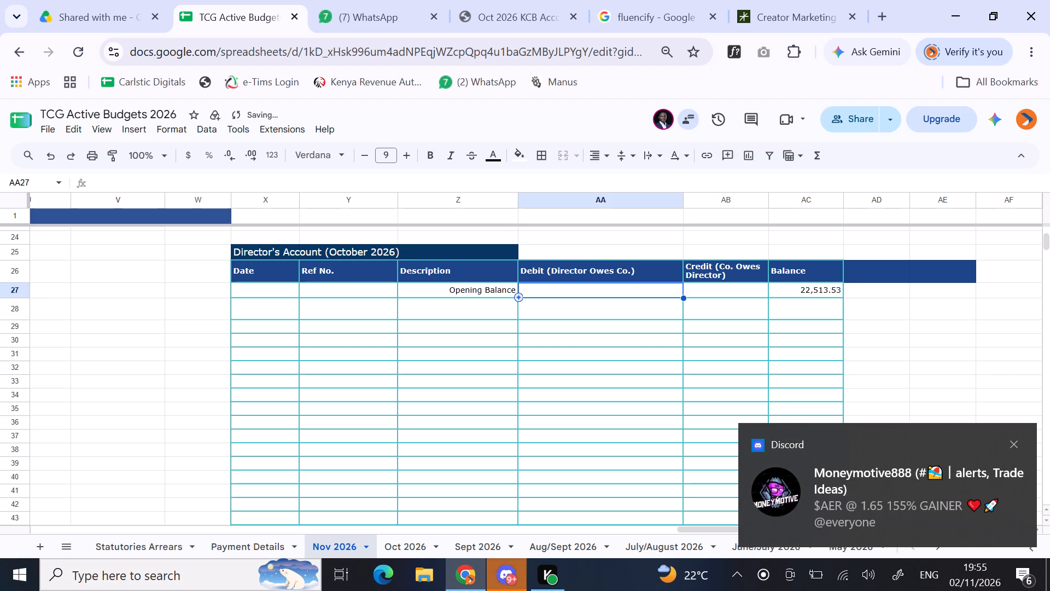
pyautogui.click(600, 334)
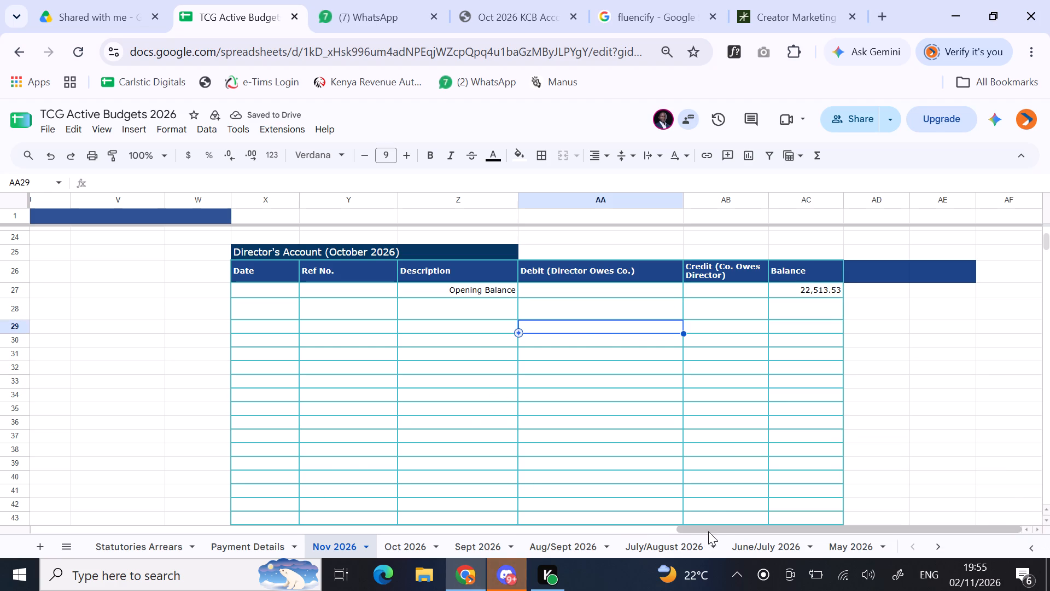
# Review the Opening Balance row of the Nov 2026 transaction ledger.
pyautogui.moveTo(708, 531); pyautogui.dragTo(503, 545)
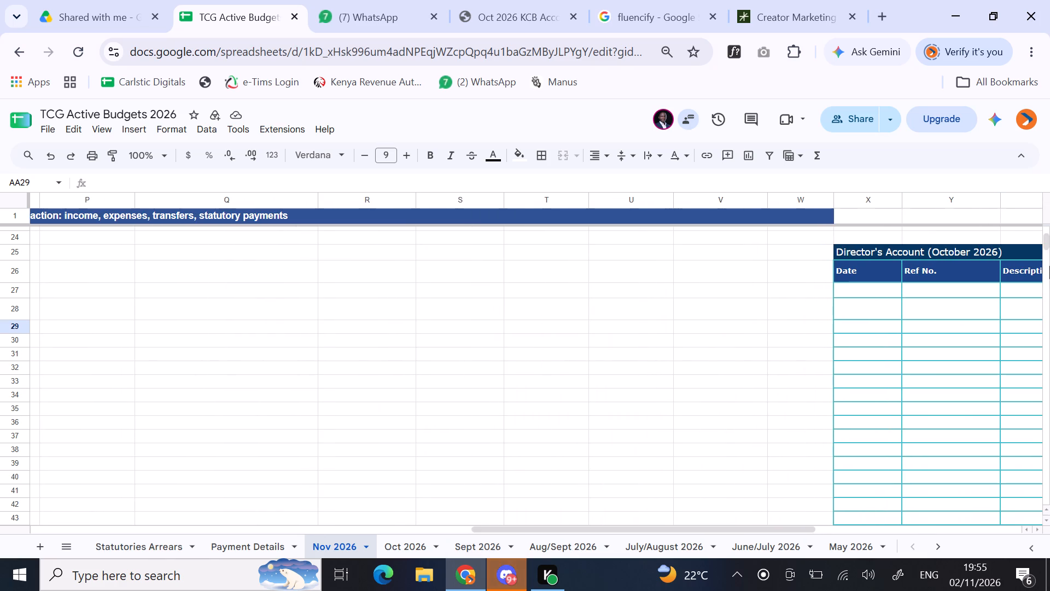
pyautogui.moveTo(1044, 240); pyautogui.dragTo(1044, 209)
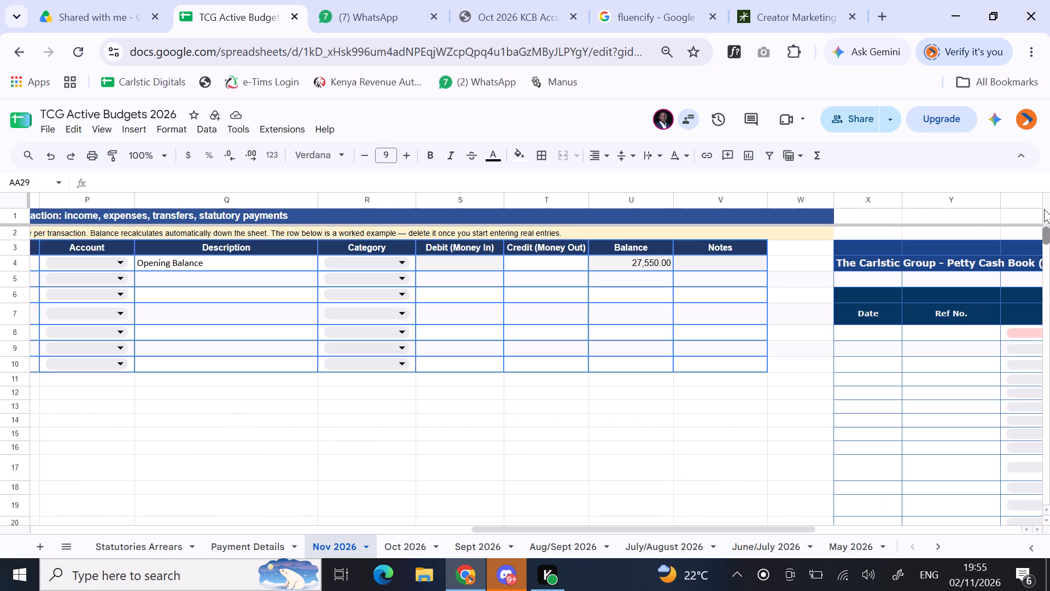
pyautogui.moveTo(1044, 209); pyautogui.dragTo(1044, 60)
pyautogui.moveTo(593, 529); pyautogui.dragTo(568, 530)
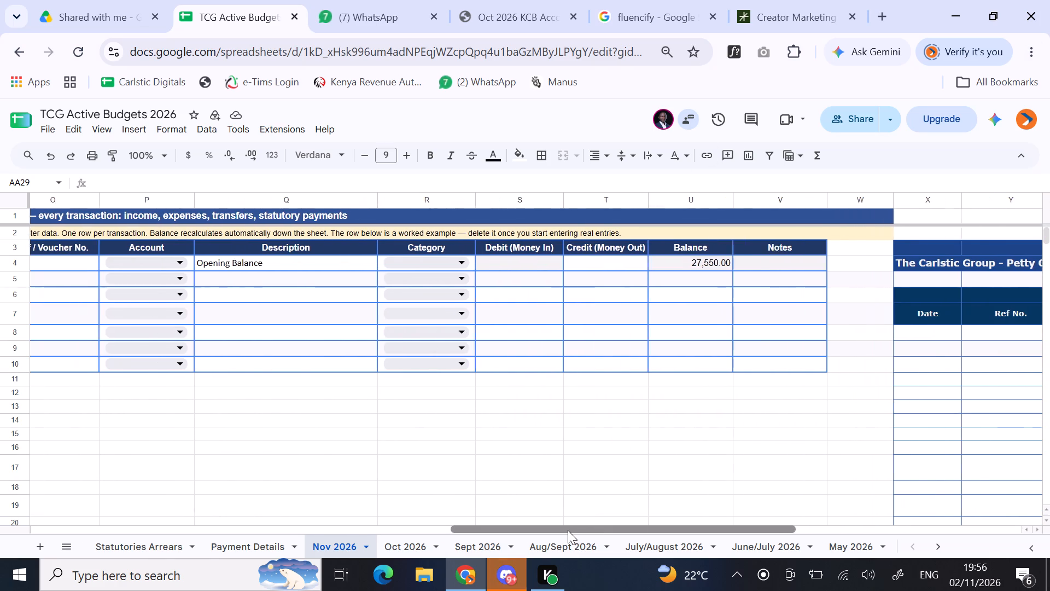
pyautogui.moveTo(568, 530); pyautogui.dragTo(561, 531)
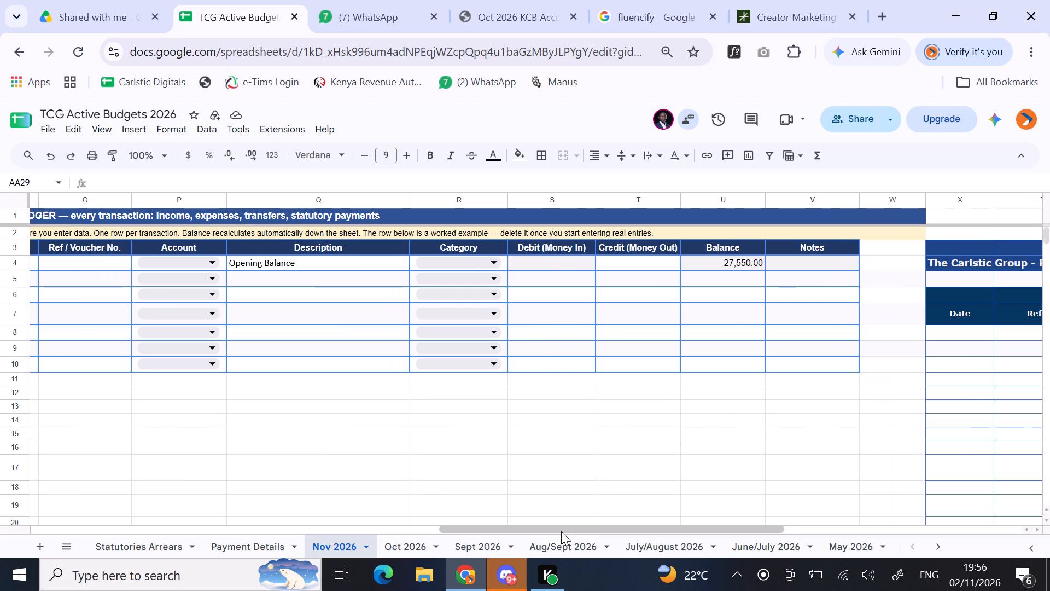